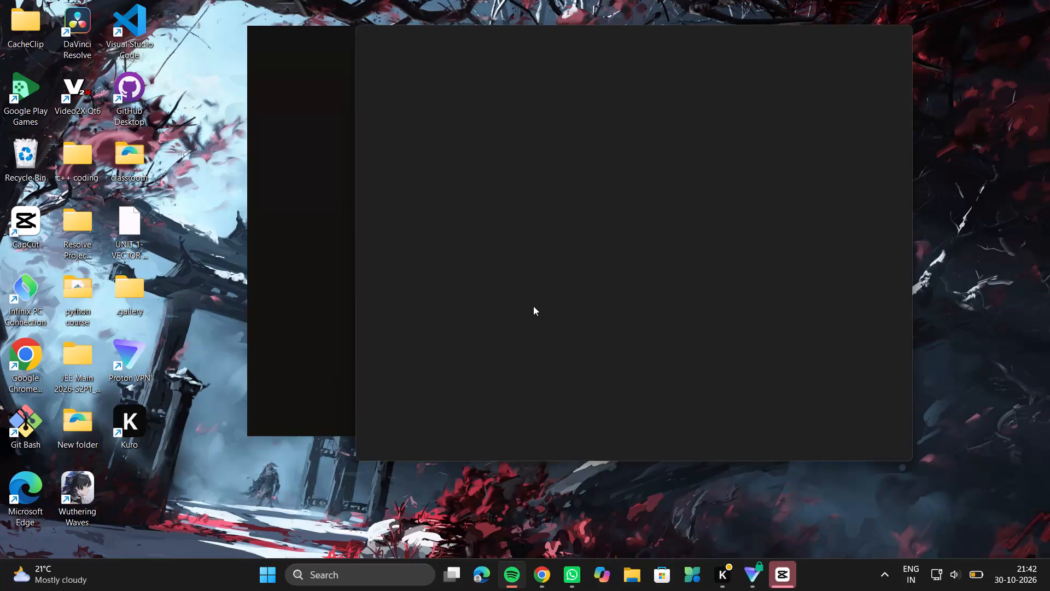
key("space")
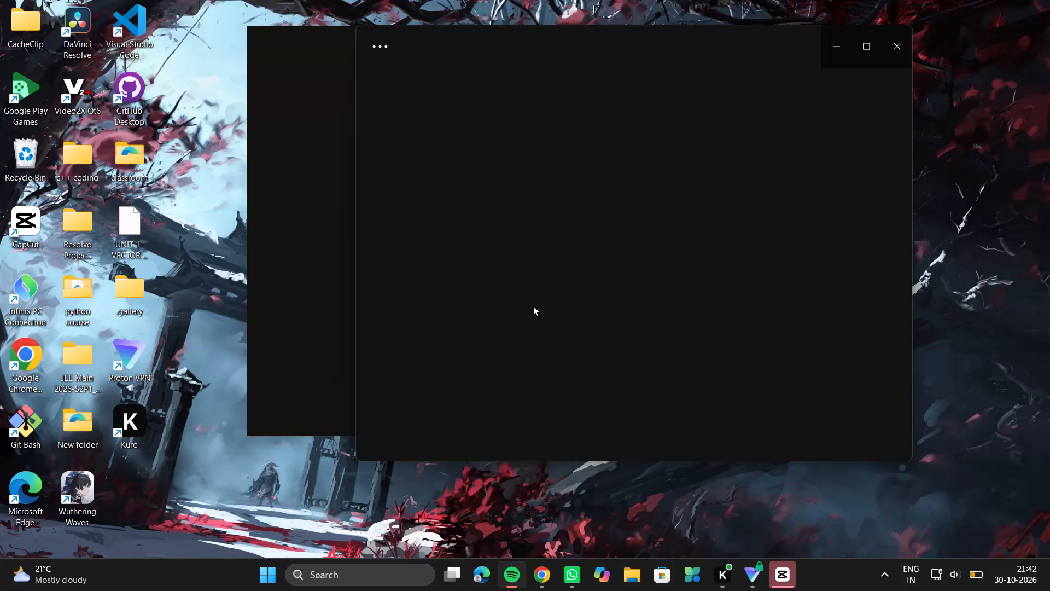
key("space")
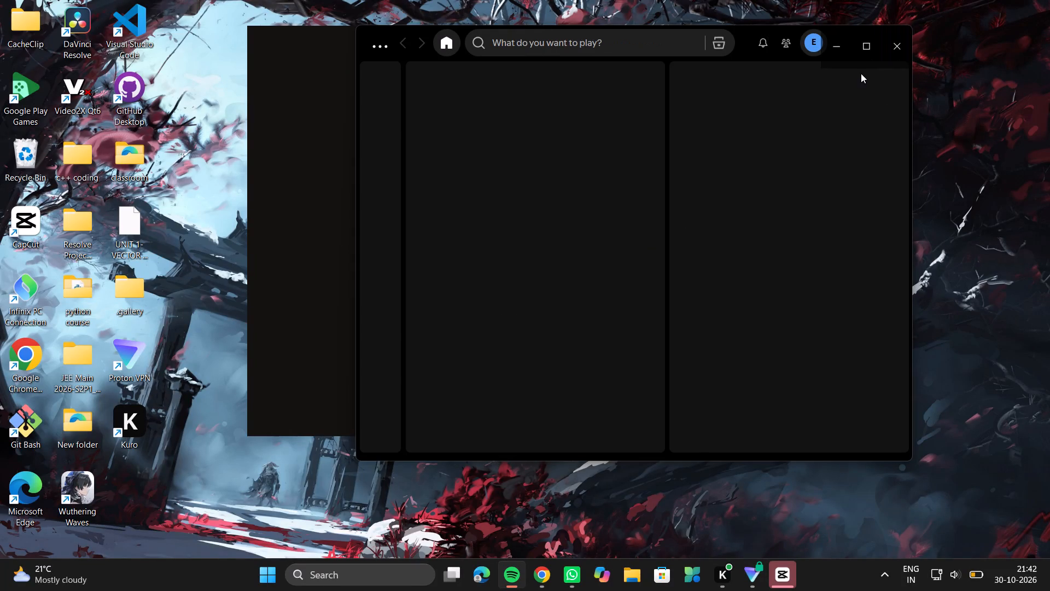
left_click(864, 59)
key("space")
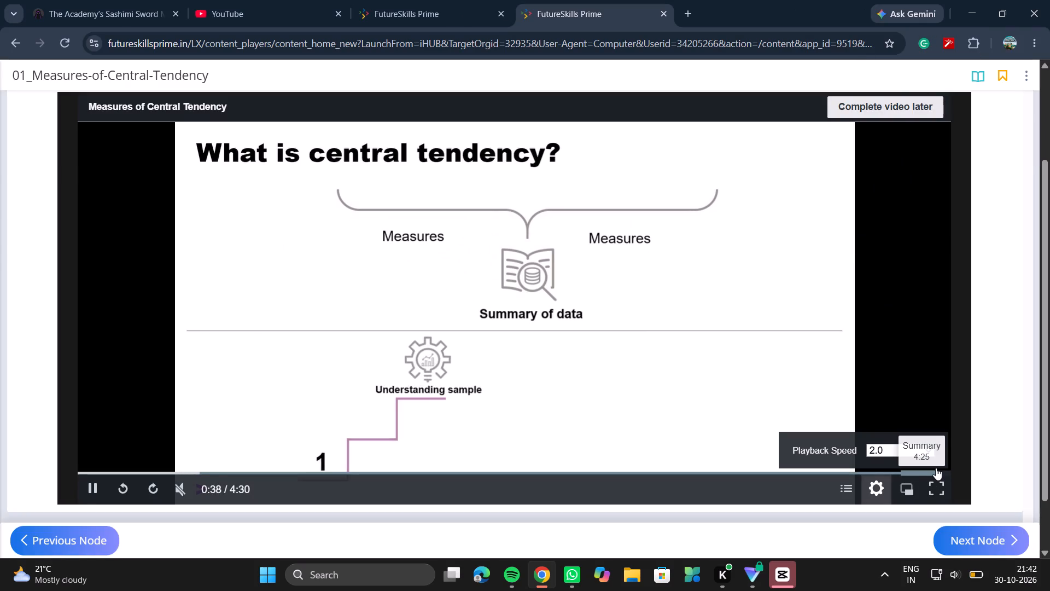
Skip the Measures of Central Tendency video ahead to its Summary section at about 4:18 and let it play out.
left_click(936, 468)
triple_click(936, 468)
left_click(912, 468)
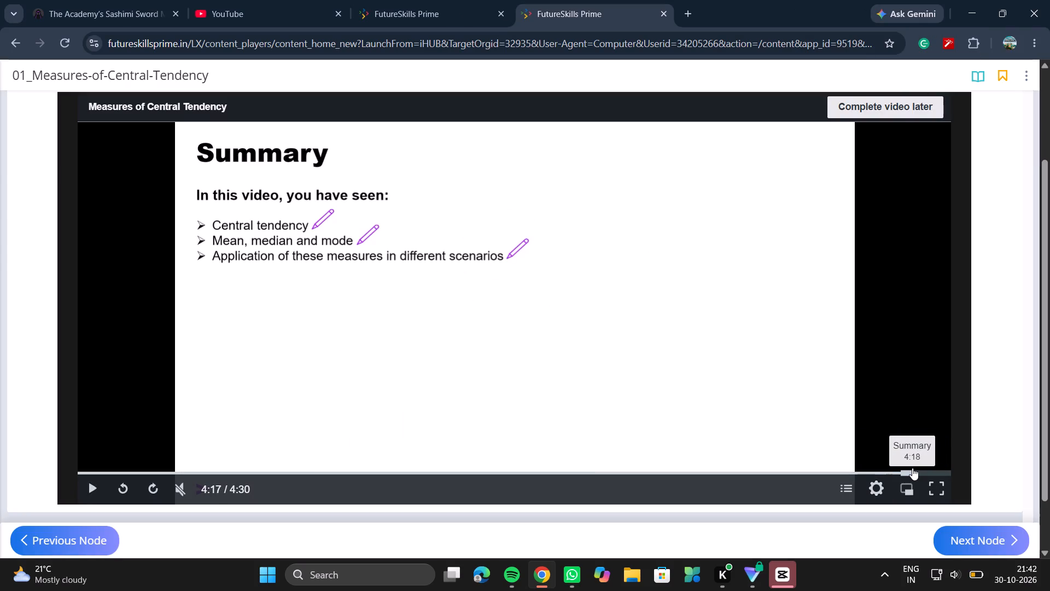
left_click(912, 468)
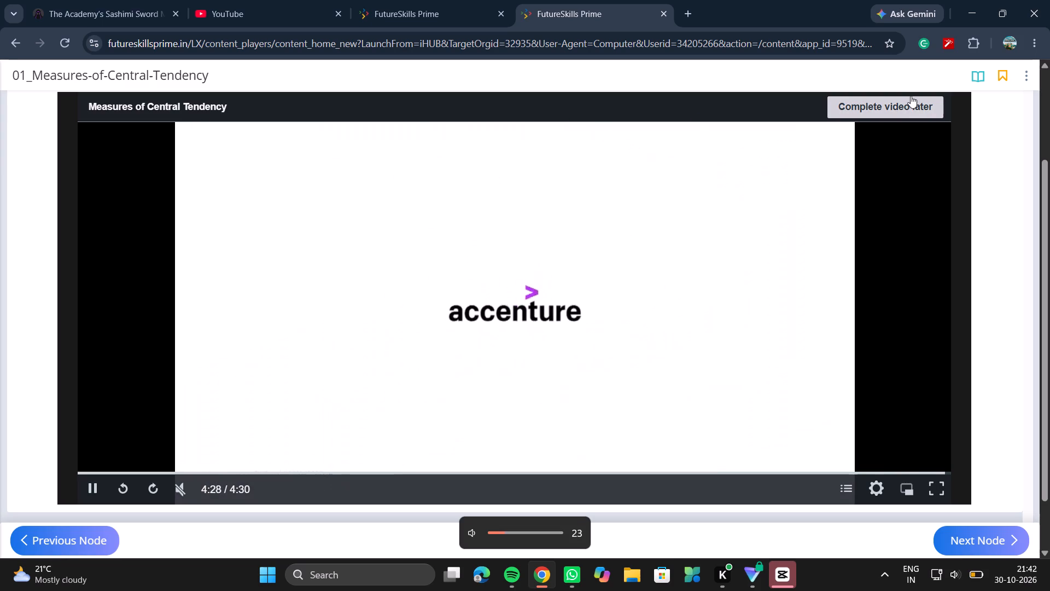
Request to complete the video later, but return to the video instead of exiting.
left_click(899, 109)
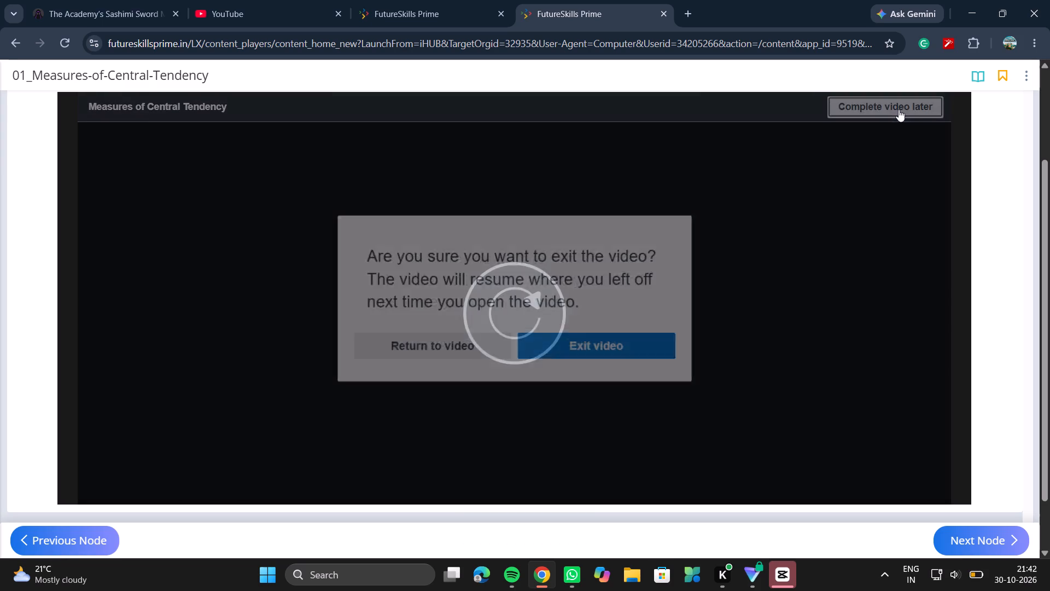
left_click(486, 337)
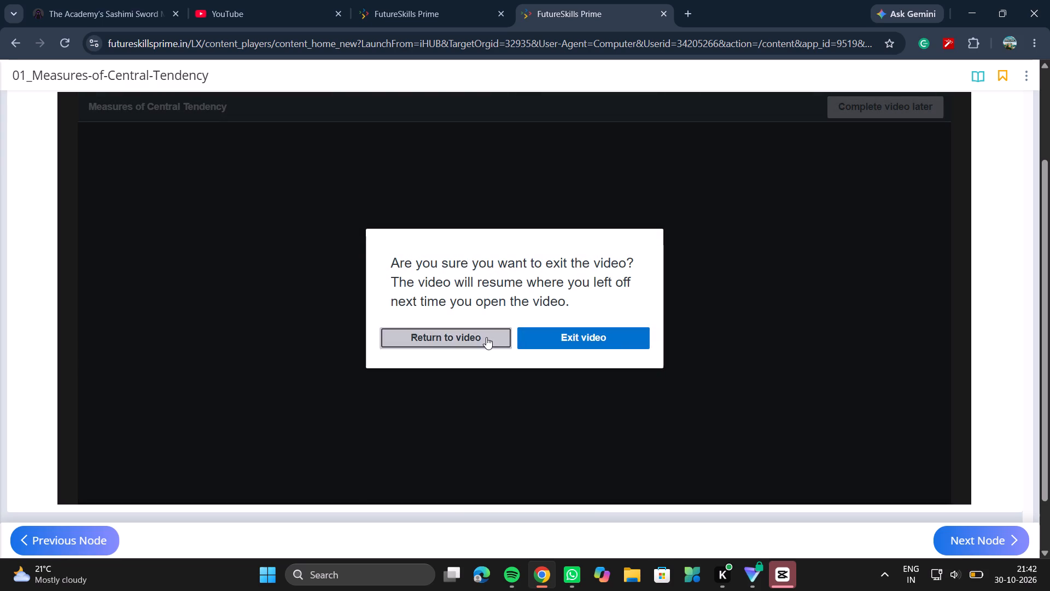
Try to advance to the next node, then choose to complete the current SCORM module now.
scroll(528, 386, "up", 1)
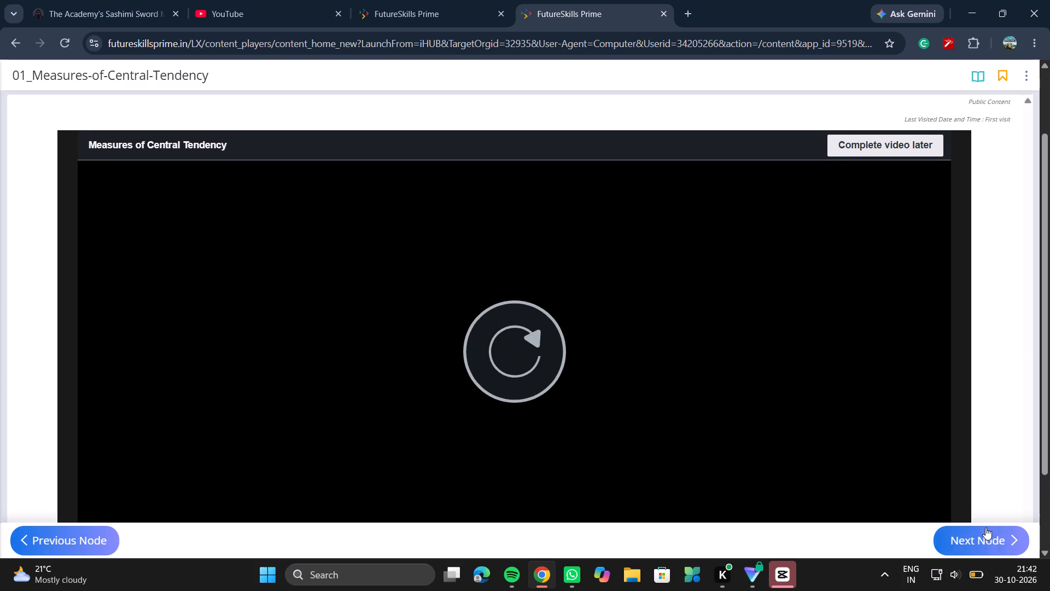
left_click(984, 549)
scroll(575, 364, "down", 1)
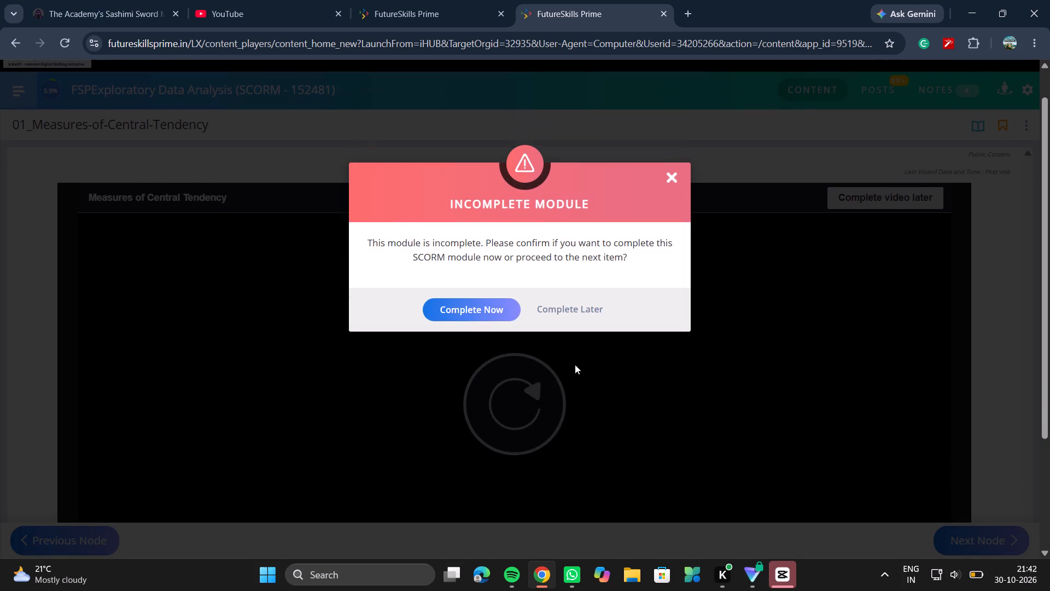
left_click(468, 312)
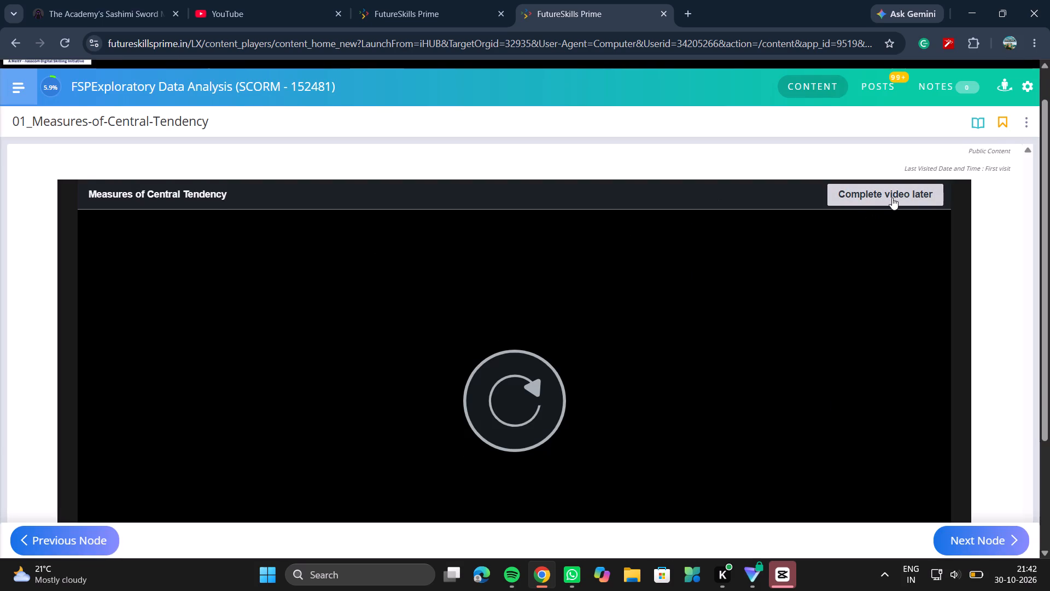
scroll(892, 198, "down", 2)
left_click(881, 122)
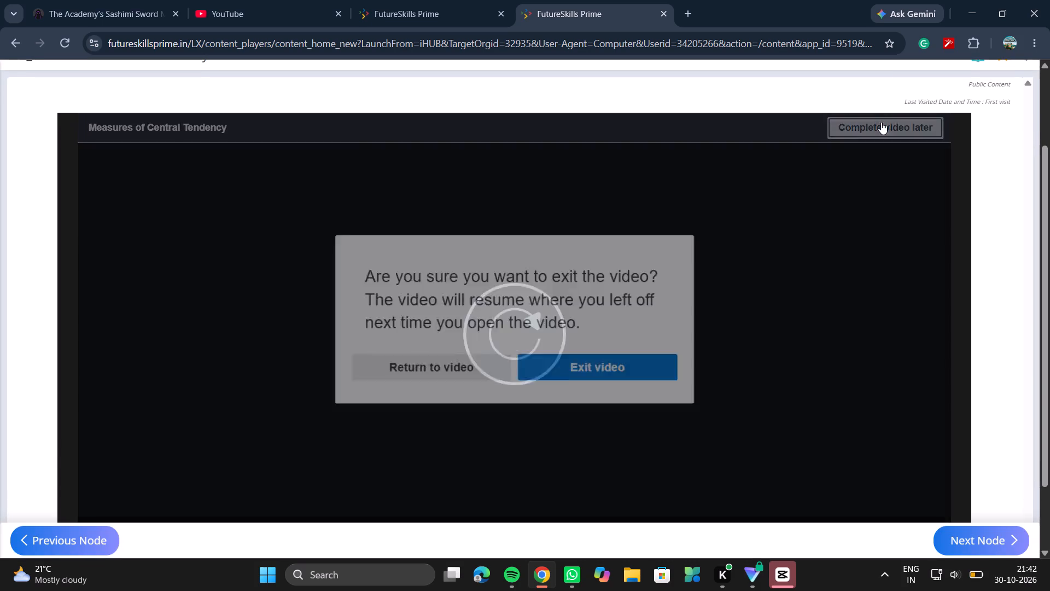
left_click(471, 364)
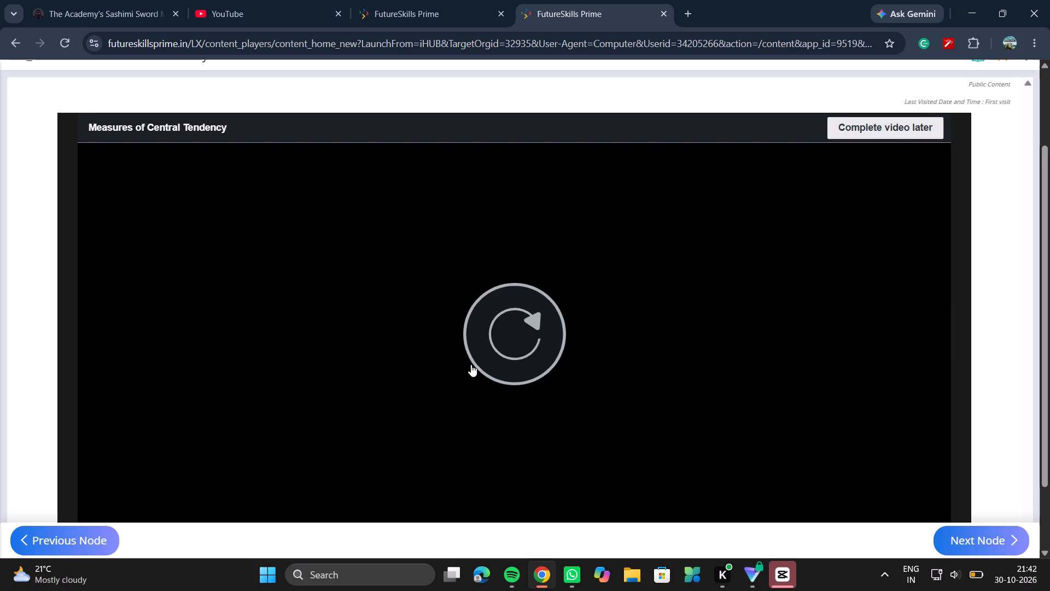
Choose to complete the Measures of Central Tendency video later and exit it.
left_click_drag(897, 139, 899, 130)
left_click(899, 130)
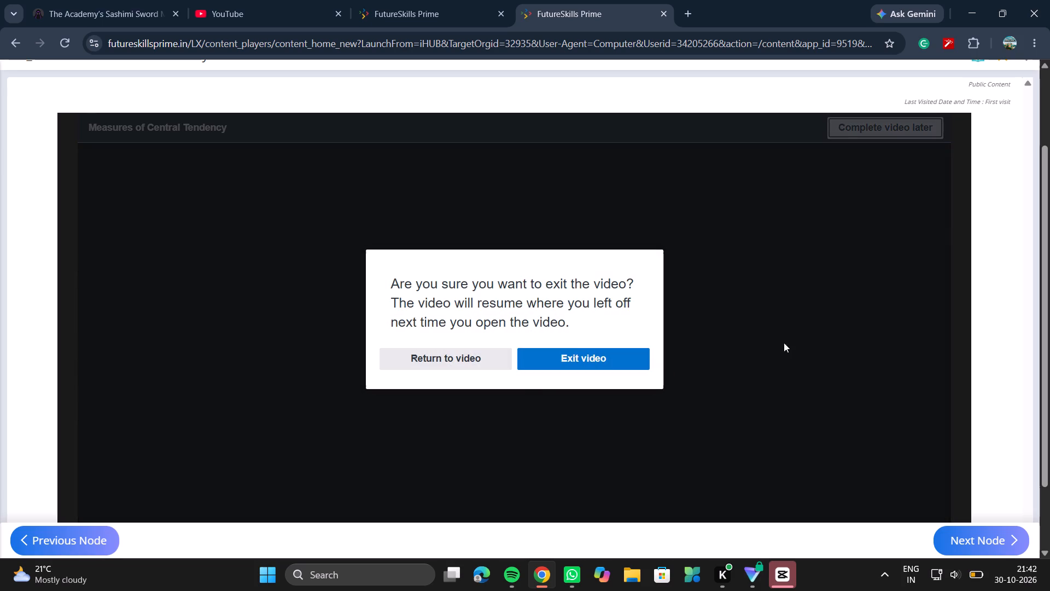
left_click(553, 369)
left_click(577, 362)
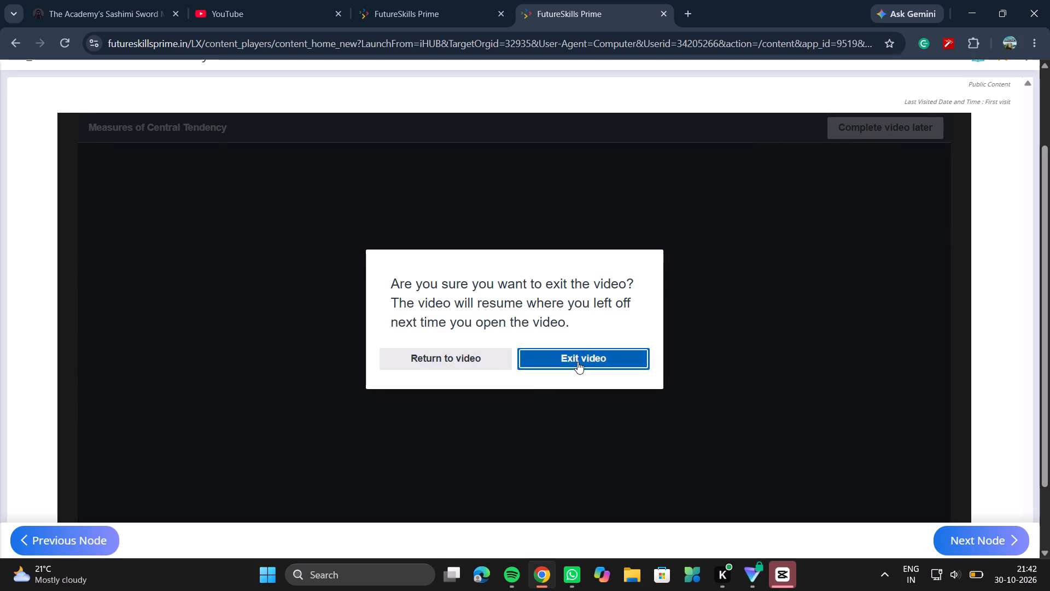
scroll(641, 384, "down", 2)
left_click(386, 275)
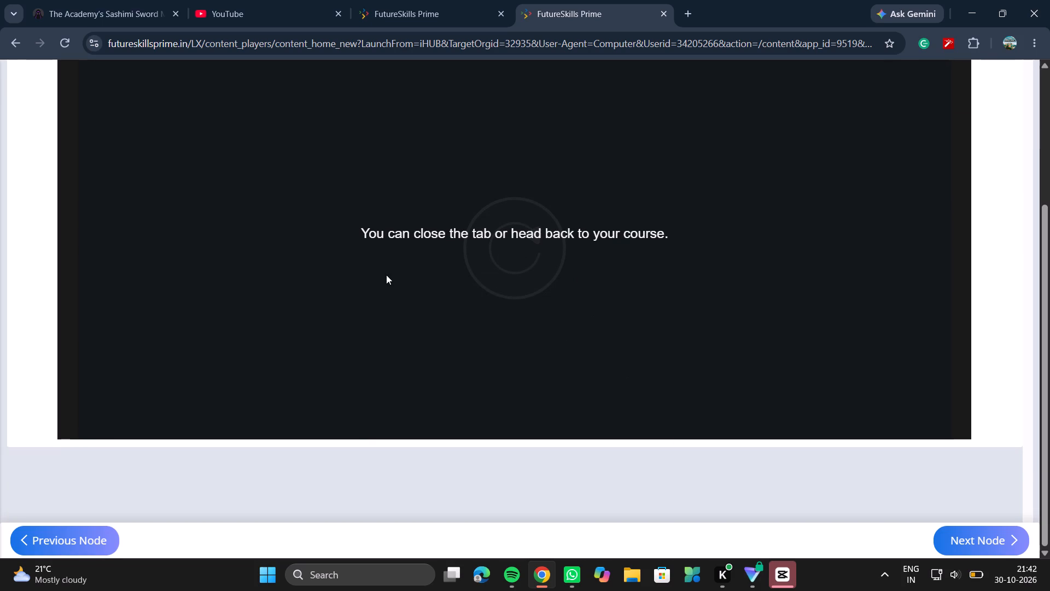
Go back to the course view with the table of contents and its 01_Measures-of-Central-Tendency module.
left_click(15, 44)
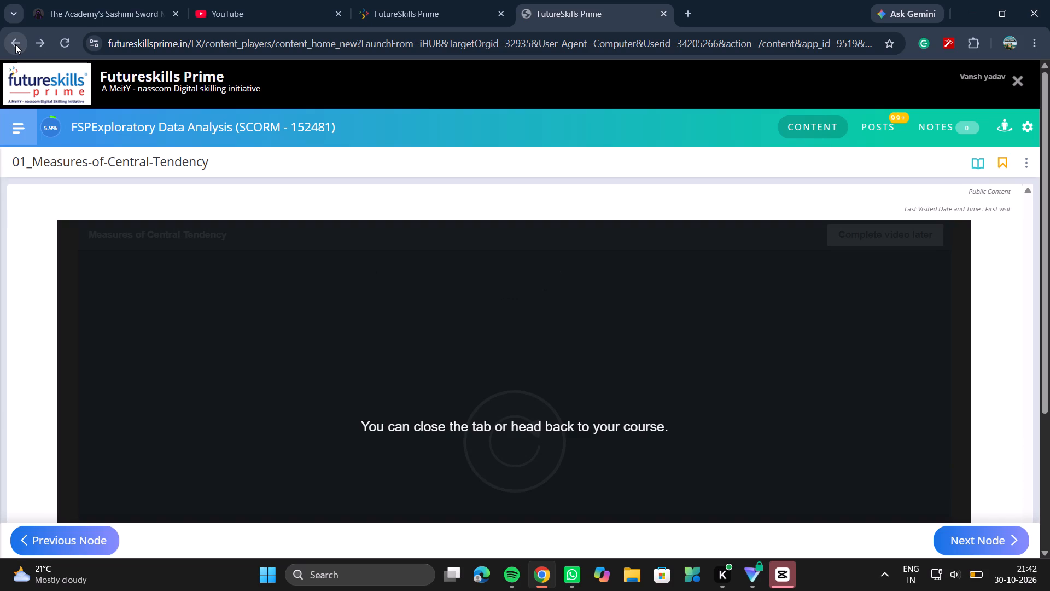
left_click(15, 44)
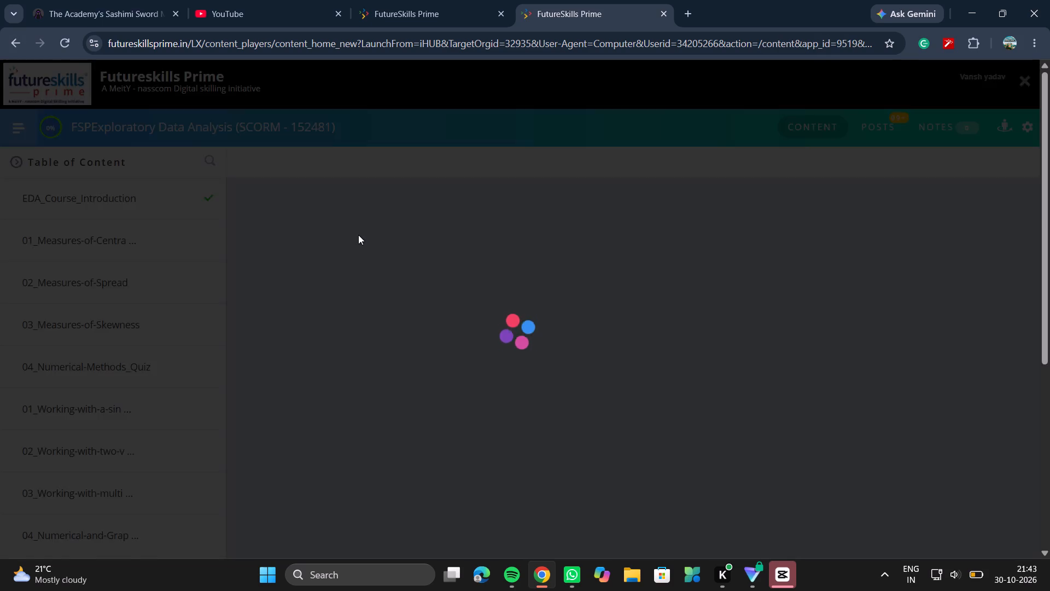
scroll(358, 235, "down", 4)
scroll(550, 353, "up", 4)
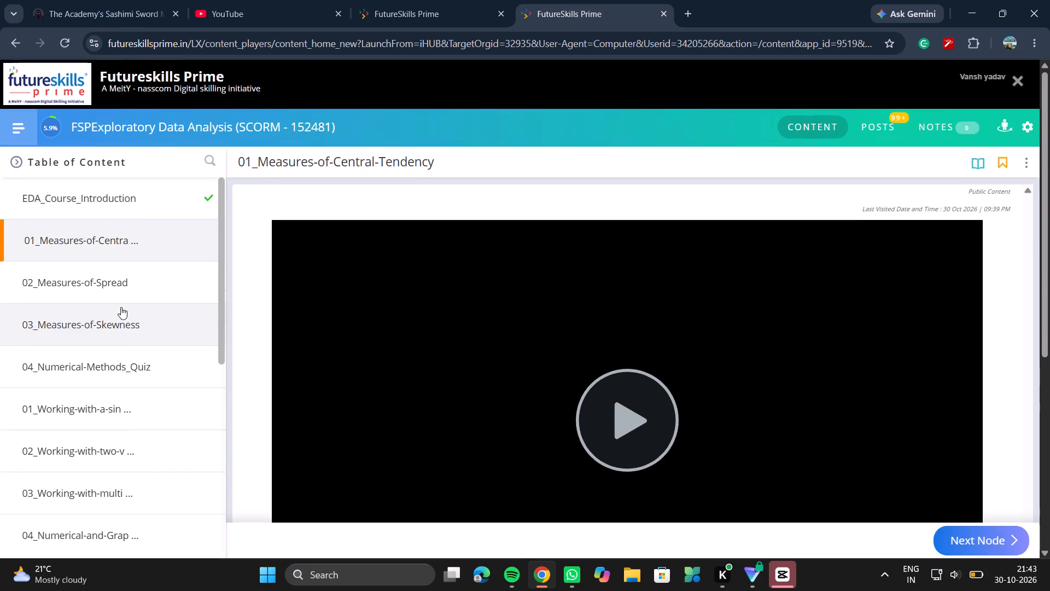
scroll(127, 301, "down", 11)
scroll(106, 444, "up", 13)
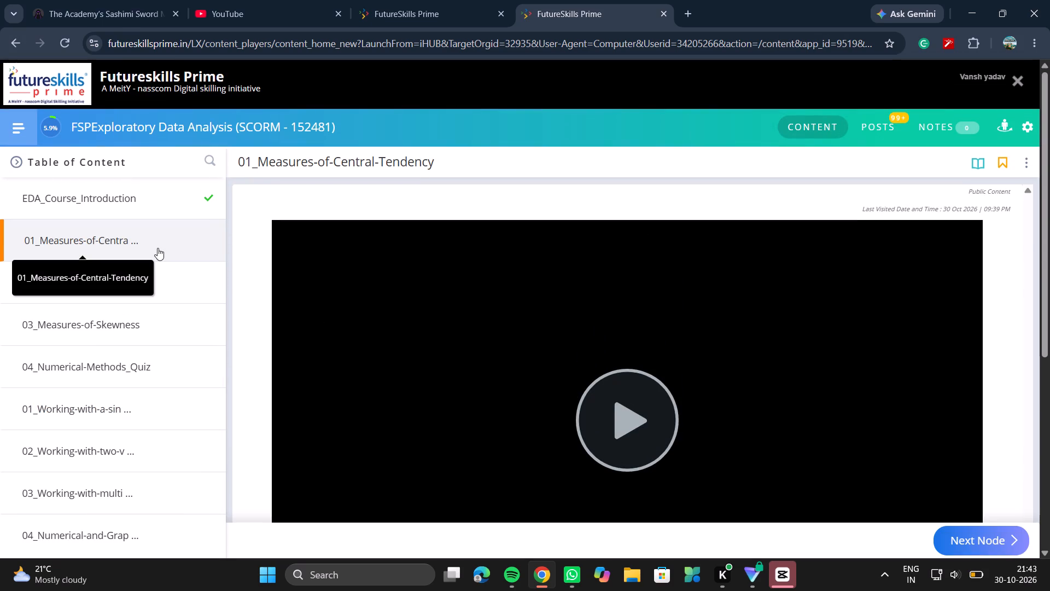
Open the Measures of Central Tendency video and replay it from the beginning.
left_click(621, 411)
scroll(621, 411, "down", 4)
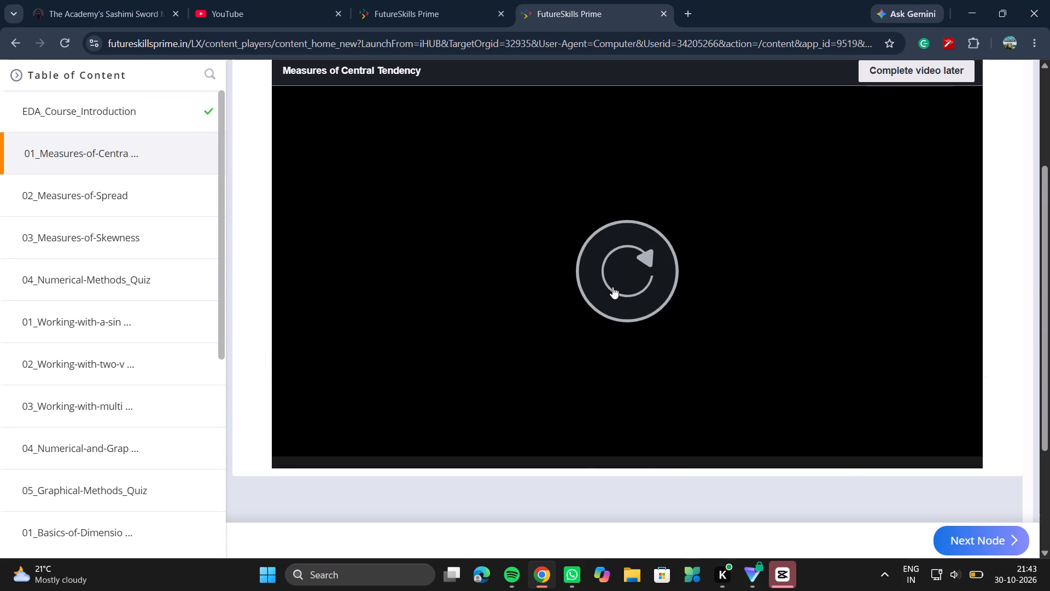
left_click(612, 287)
scroll(612, 287, "up", 1)
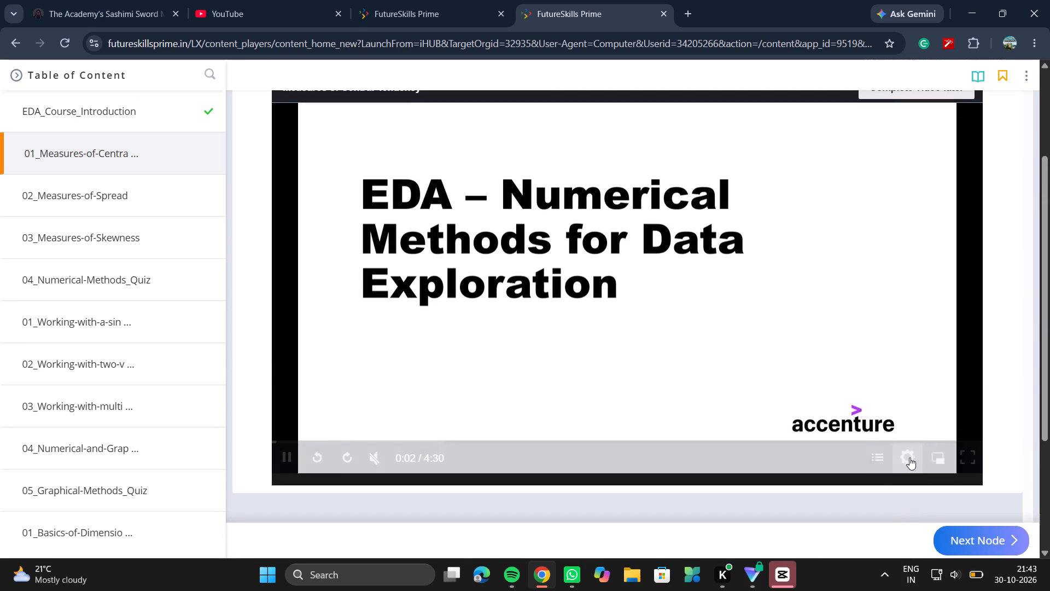
Set the video's playback speed to 2.0.
left_click(907, 455)
left_click(927, 416)
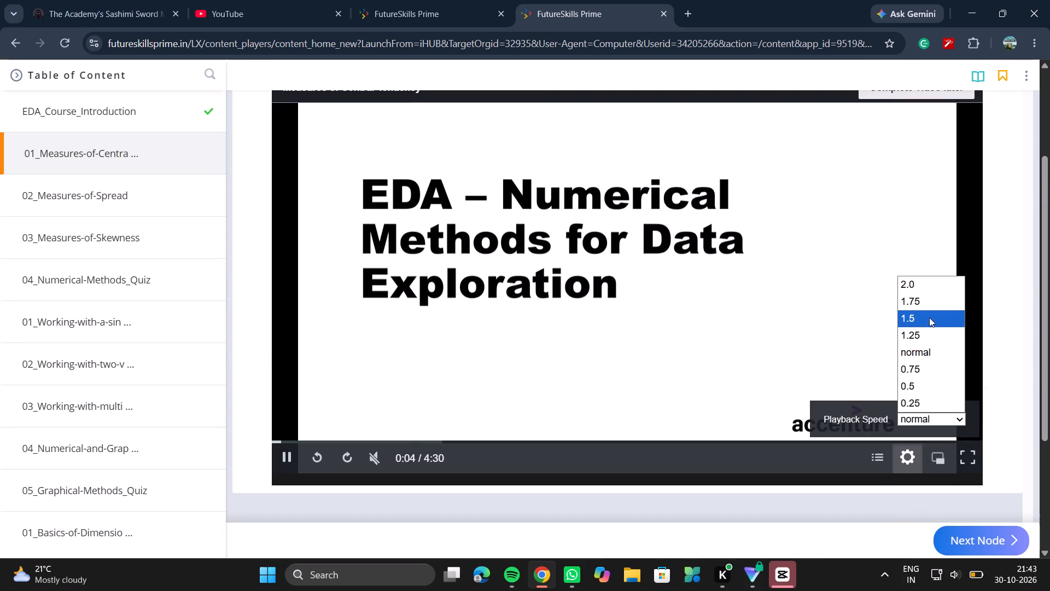
left_click(930, 293)
scroll(992, 345, "up", 2)
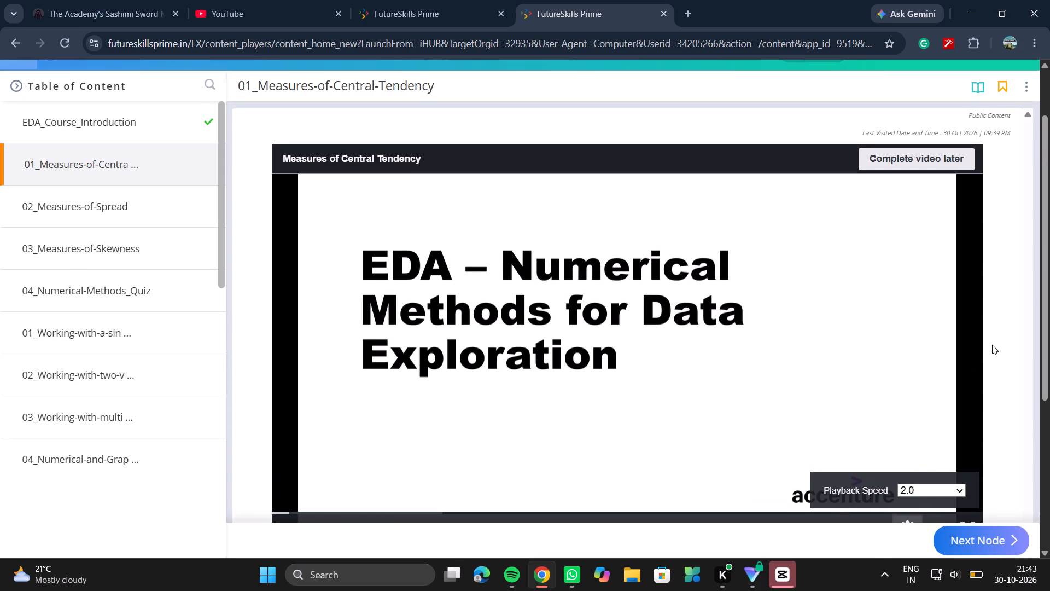
Watch the lesson video through its explanations of mean and median.
scroll(989, 393, "down", 1)
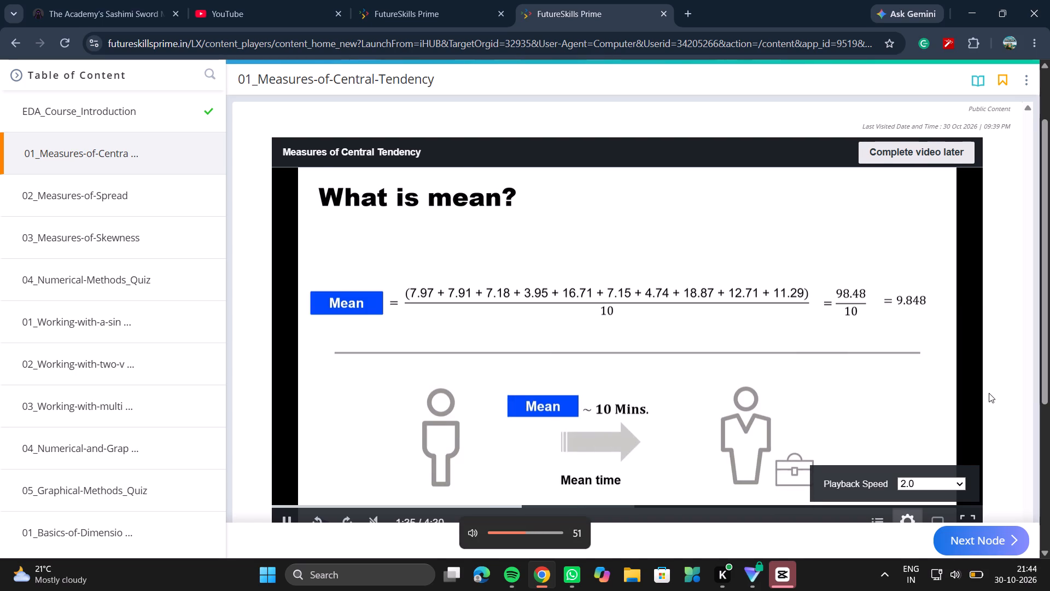
scroll(989, 393, "down", 3)
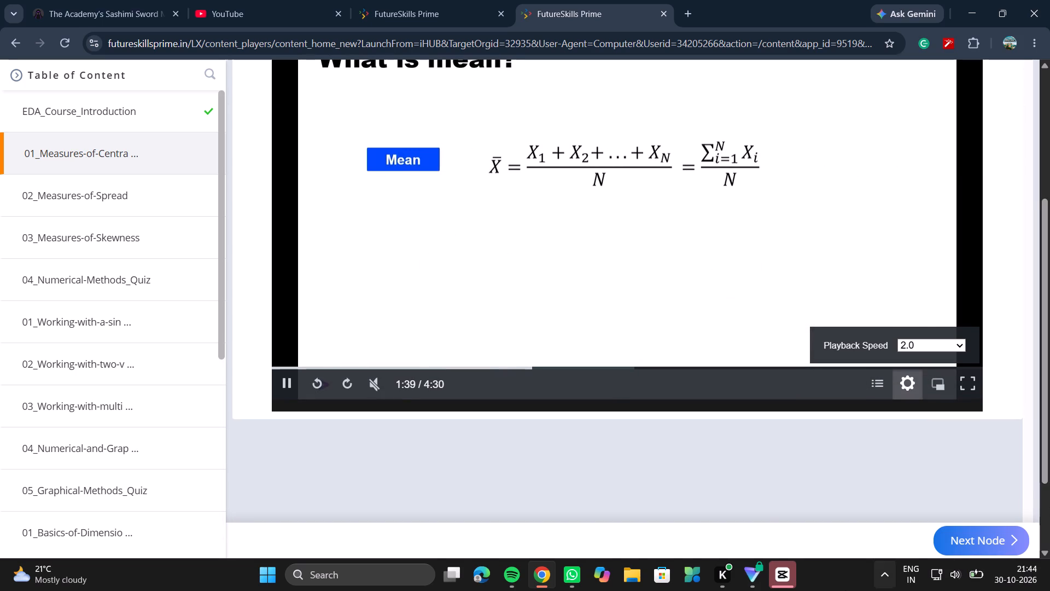
scroll(757, 484, "up", 2)
scroll(842, 312, "up", 1)
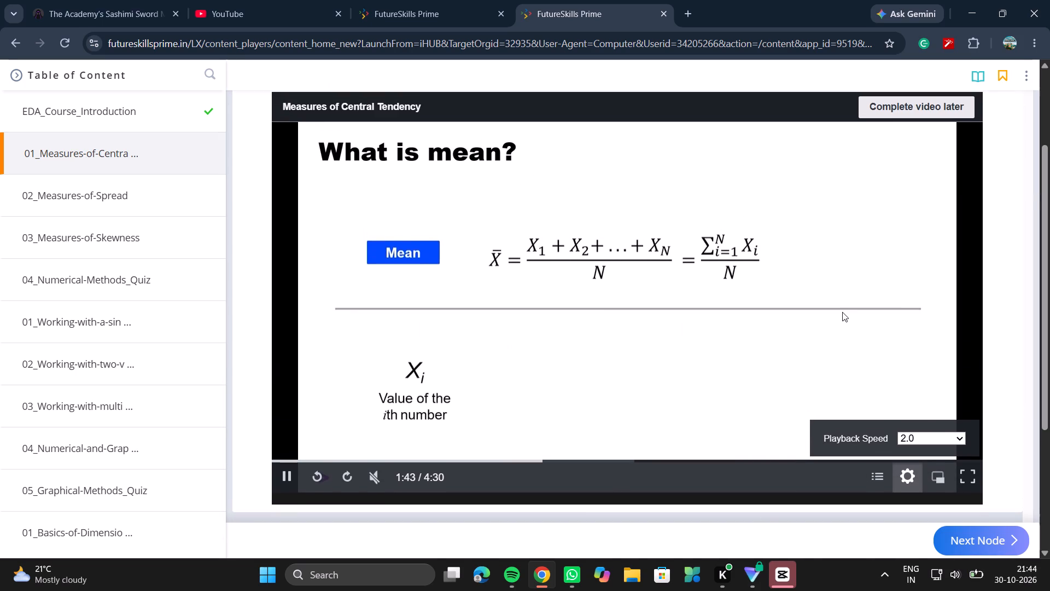
scroll(842, 312, "up", 1)
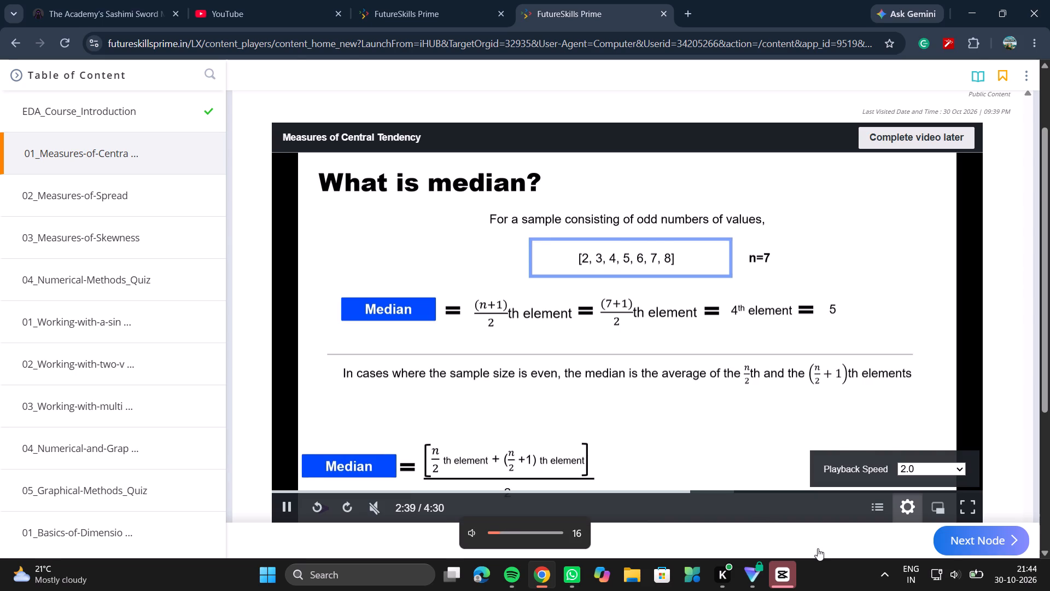
scroll(818, 548, "down", 3)
scroll(807, 463, "up", 3)
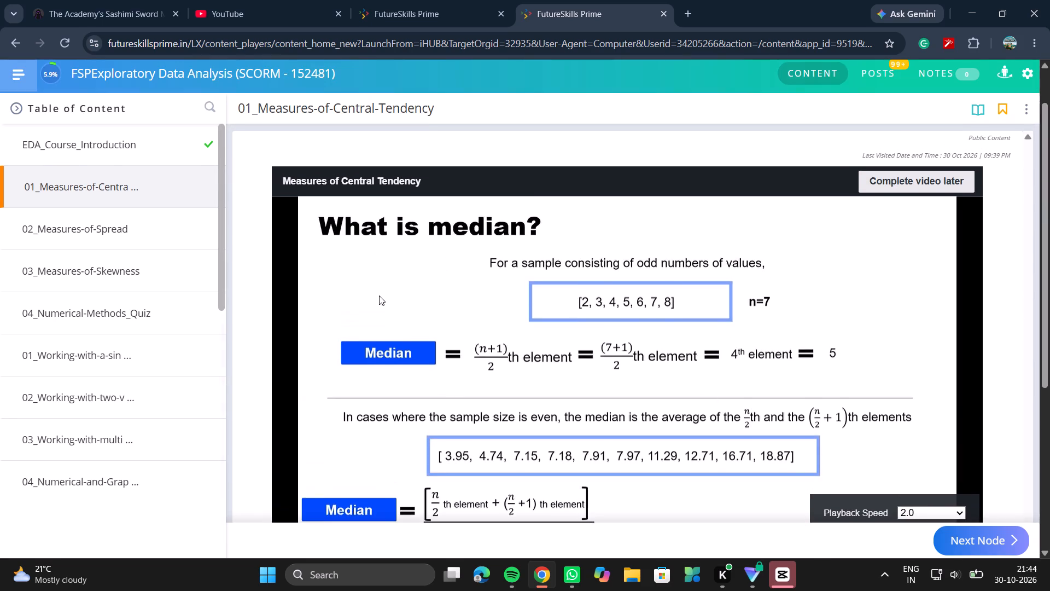
scroll(379, 296, "down", 3)
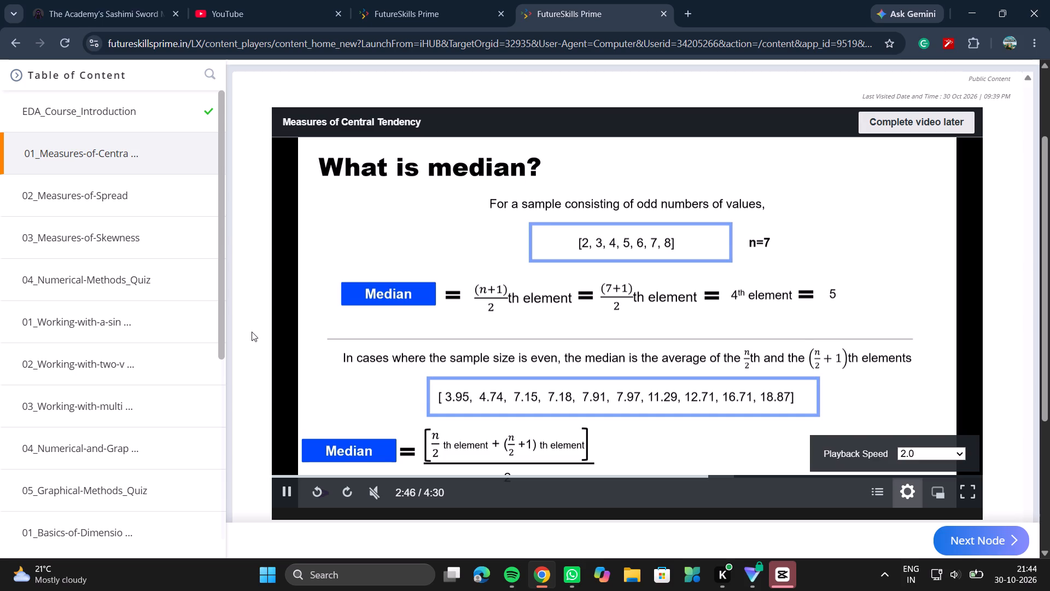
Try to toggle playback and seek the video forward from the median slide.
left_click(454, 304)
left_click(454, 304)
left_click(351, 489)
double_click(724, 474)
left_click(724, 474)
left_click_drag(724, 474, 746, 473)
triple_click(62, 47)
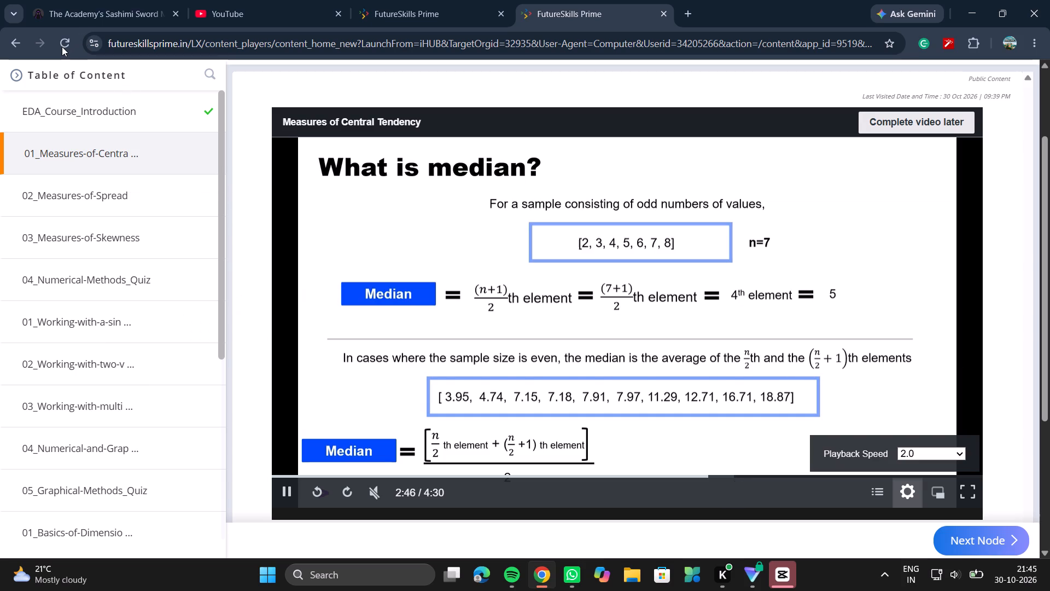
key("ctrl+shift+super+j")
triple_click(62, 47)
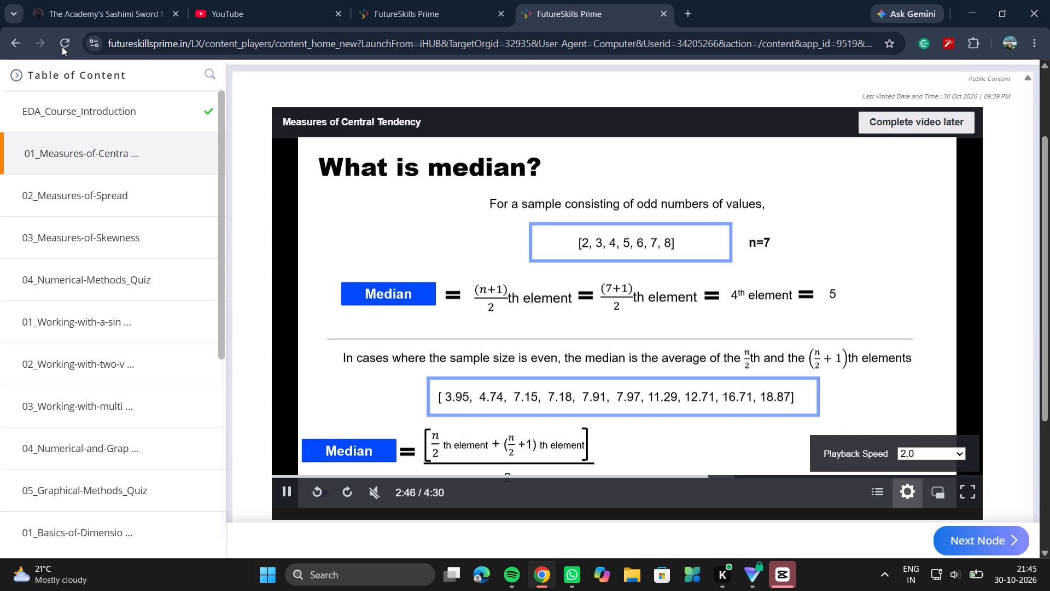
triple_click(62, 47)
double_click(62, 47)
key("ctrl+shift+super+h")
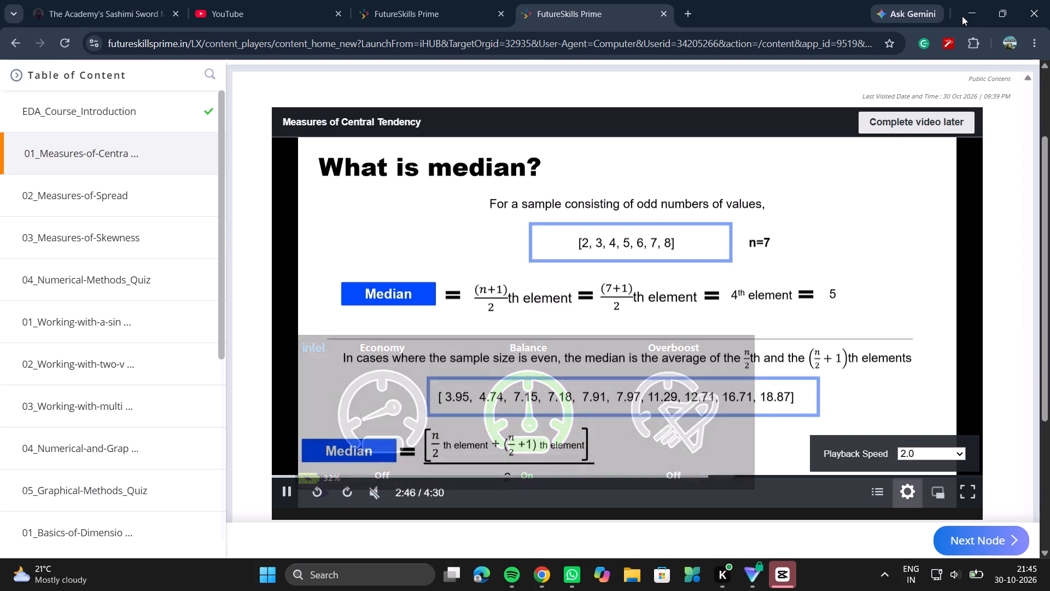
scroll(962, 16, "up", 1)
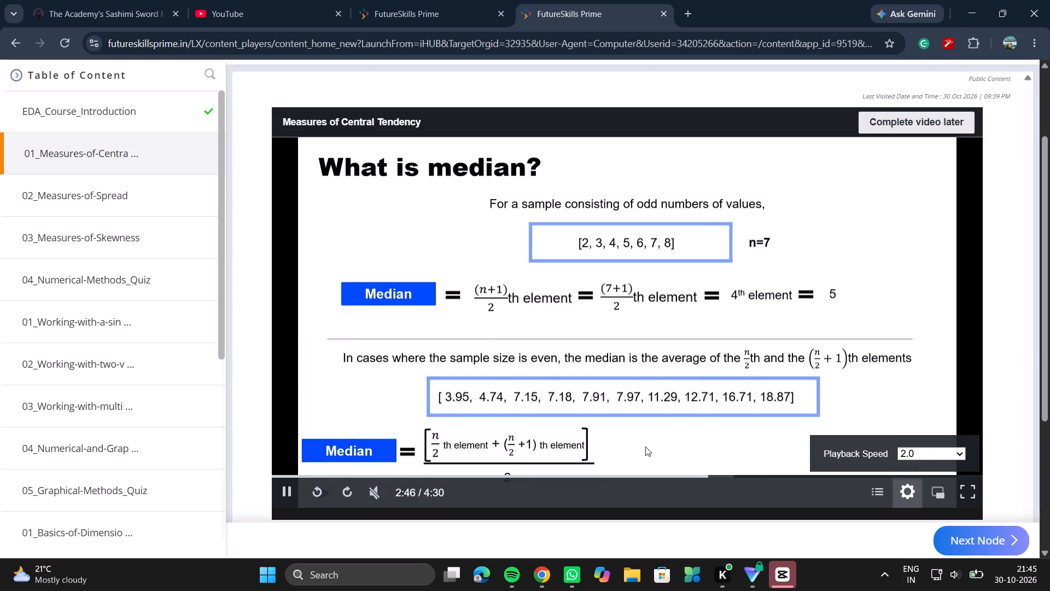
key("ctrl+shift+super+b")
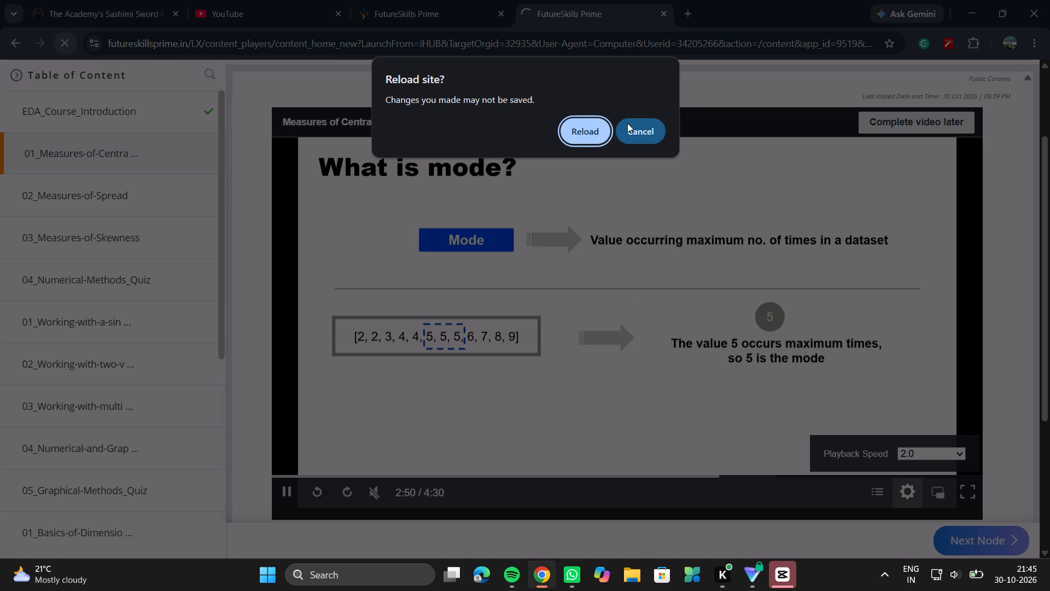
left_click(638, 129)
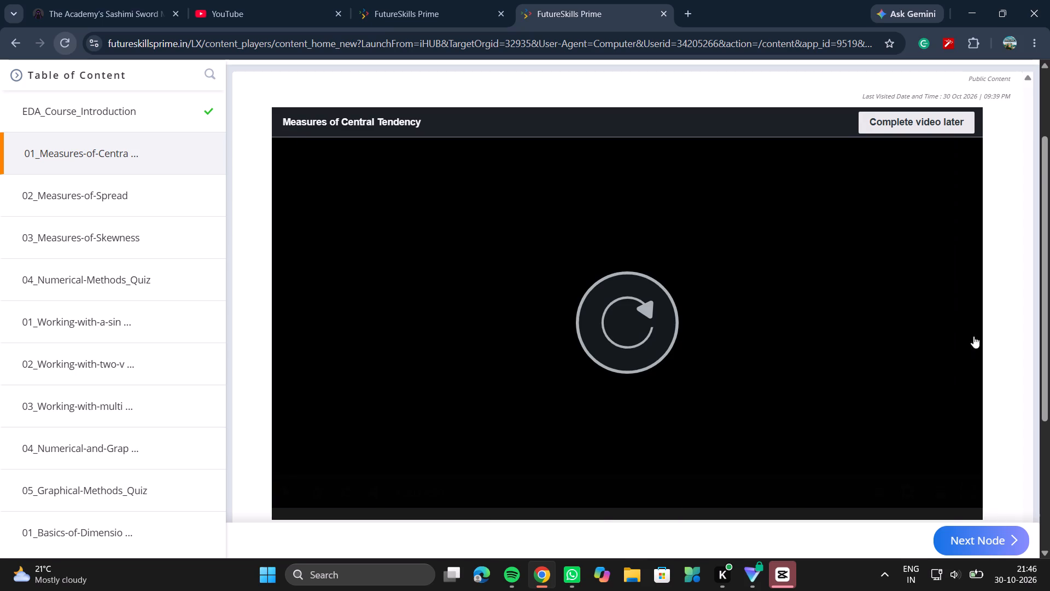
Open the 02_Measures-of-Spread lesson from the course's table of contents.
scroll(989, 298, "down", 3)
scroll(989, 298, "up", 3)
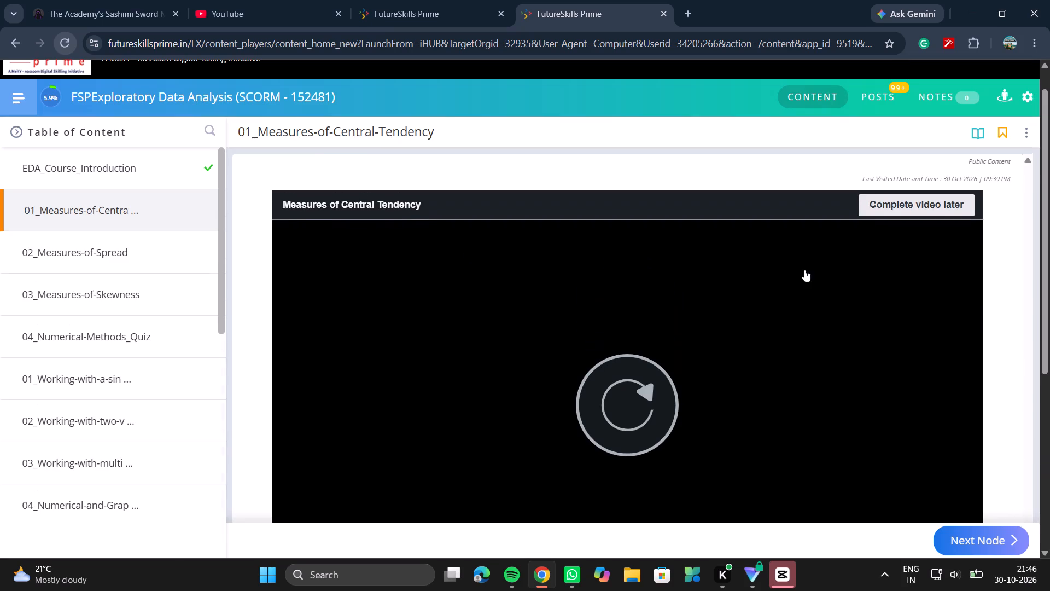
left_click(166, 250)
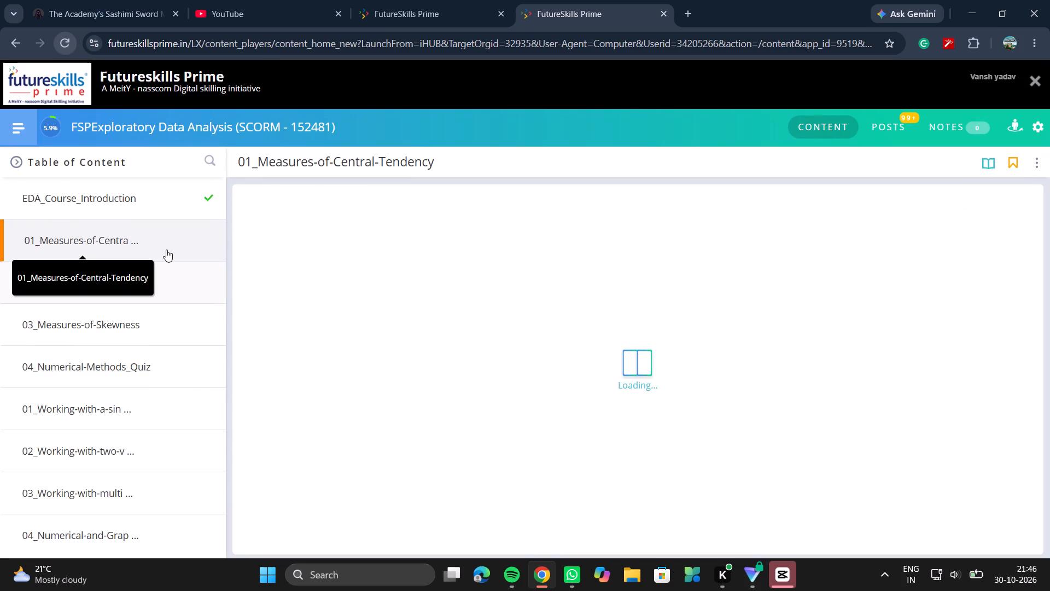
scroll(175, 278, "up", 3)
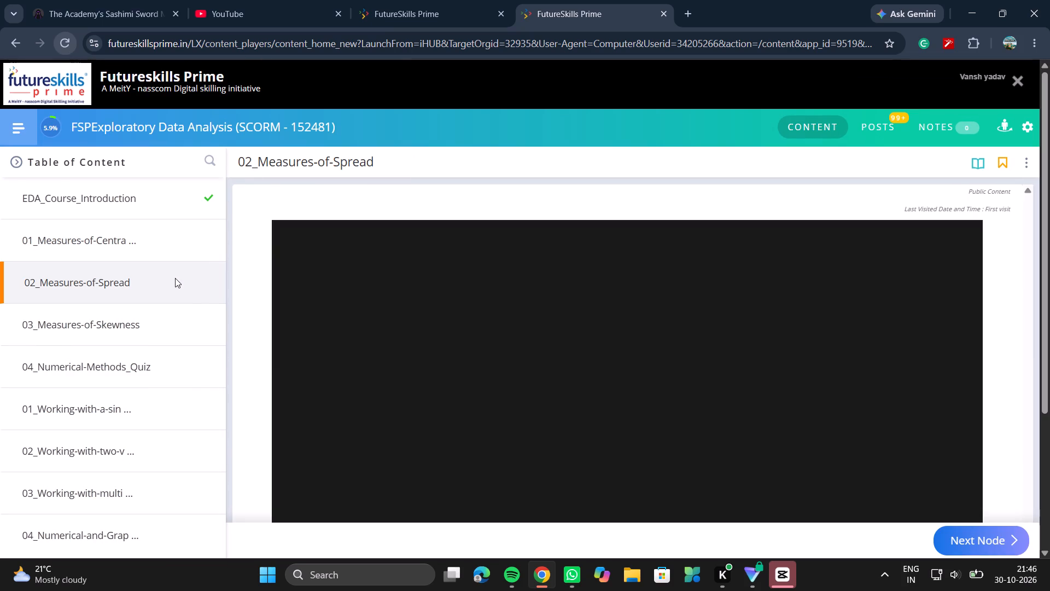
scroll(488, 409, "down", 2)
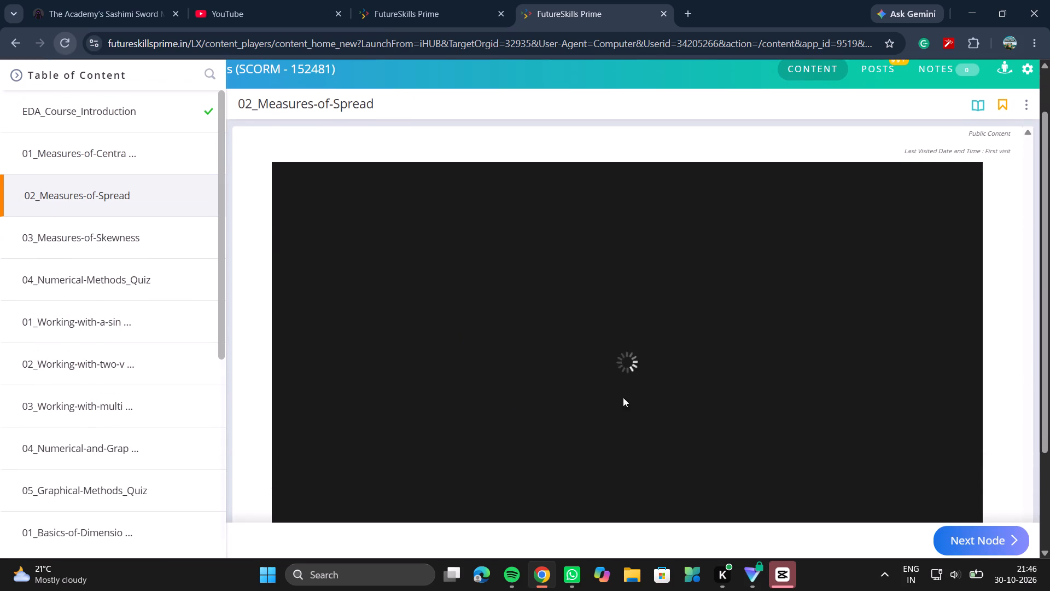
scroll(666, 418, "down", 2)
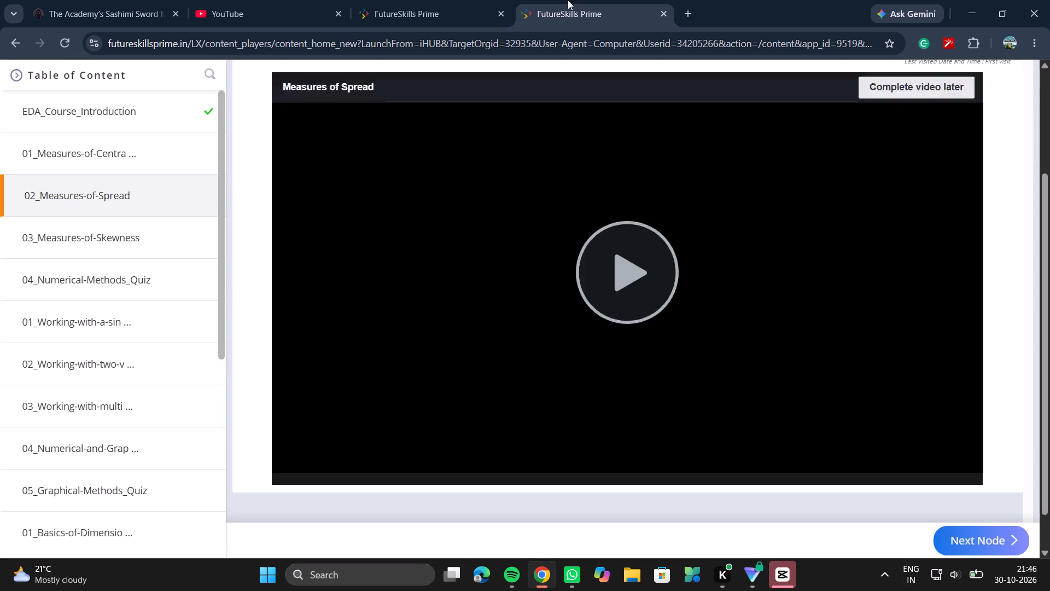
Close the duplicate FutureSkills Prime tab while keeping the other course tab open.
double_click(500, 18)
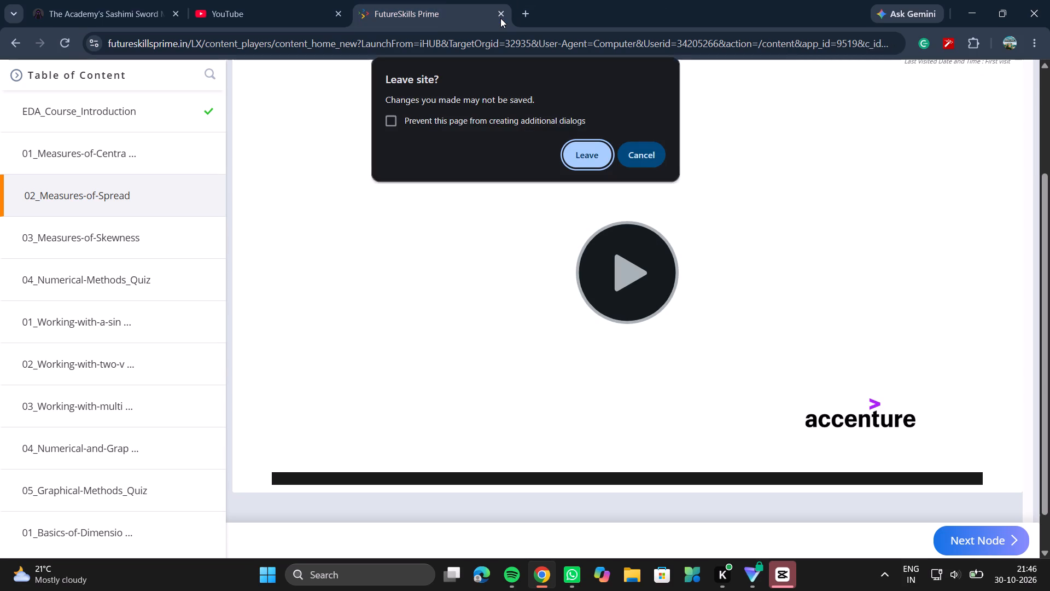
left_click(655, 160)
Start the Measures of Spread video in the remaining course tab and bring the player into view.
scroll(655, 160, "up", 5)
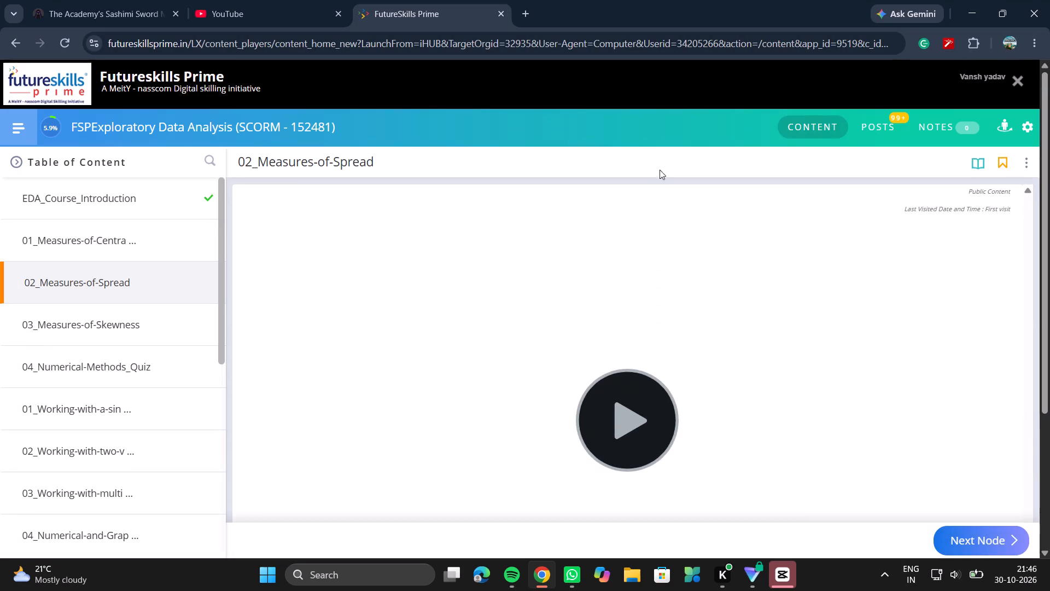
left_click(633, 434)
scroll(816, 289, "down", 2)
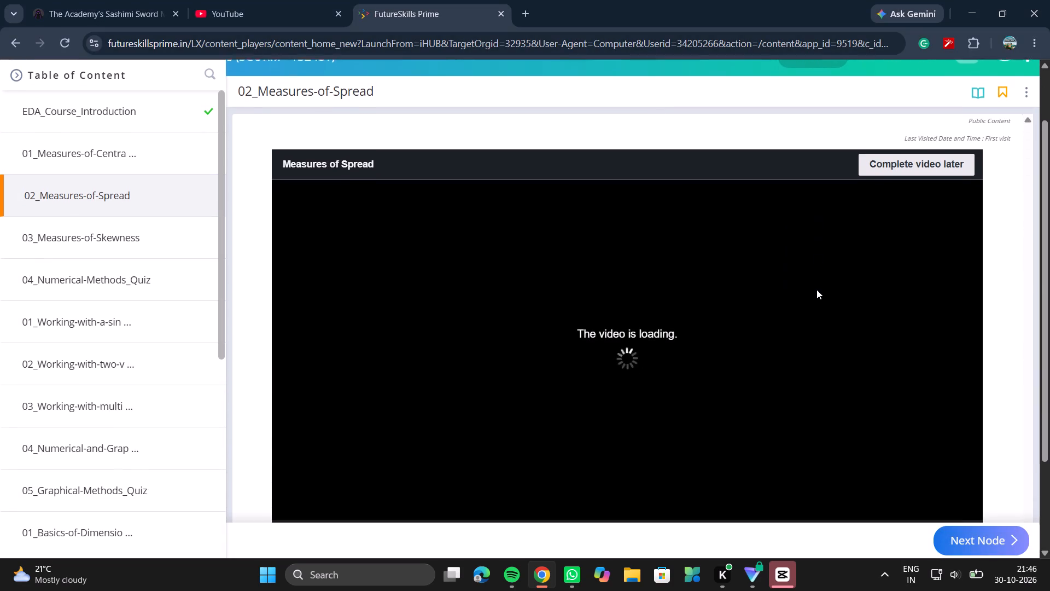
scroll(816, 289, "down", 1)
scroll(563, 313, "down", 1)
scroll(311, 329, "down", 1)
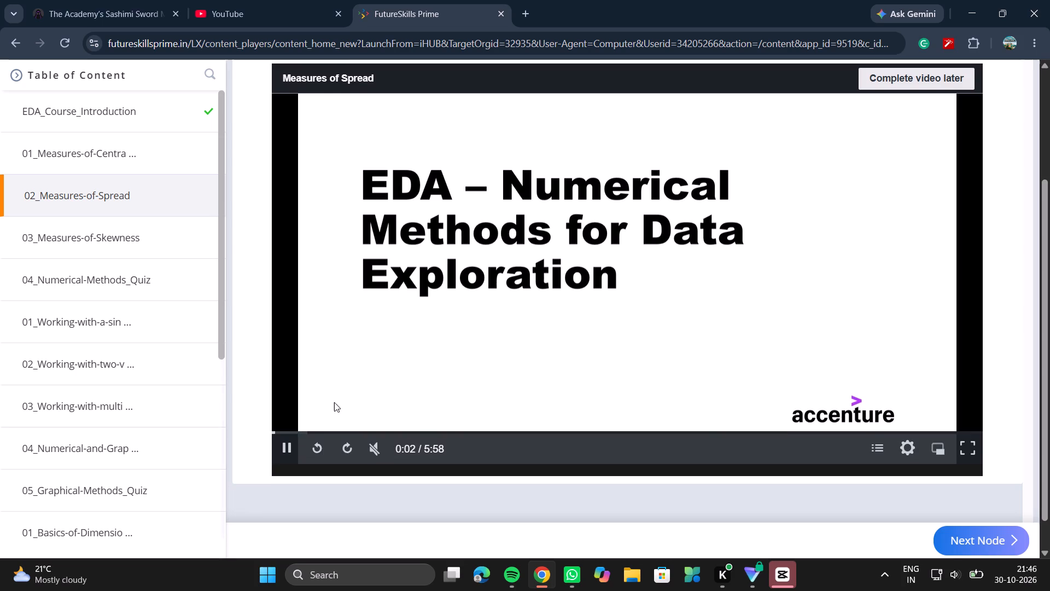
Open the EDA_Course_Introduction lesson and start its video.
left_click(157, 105)
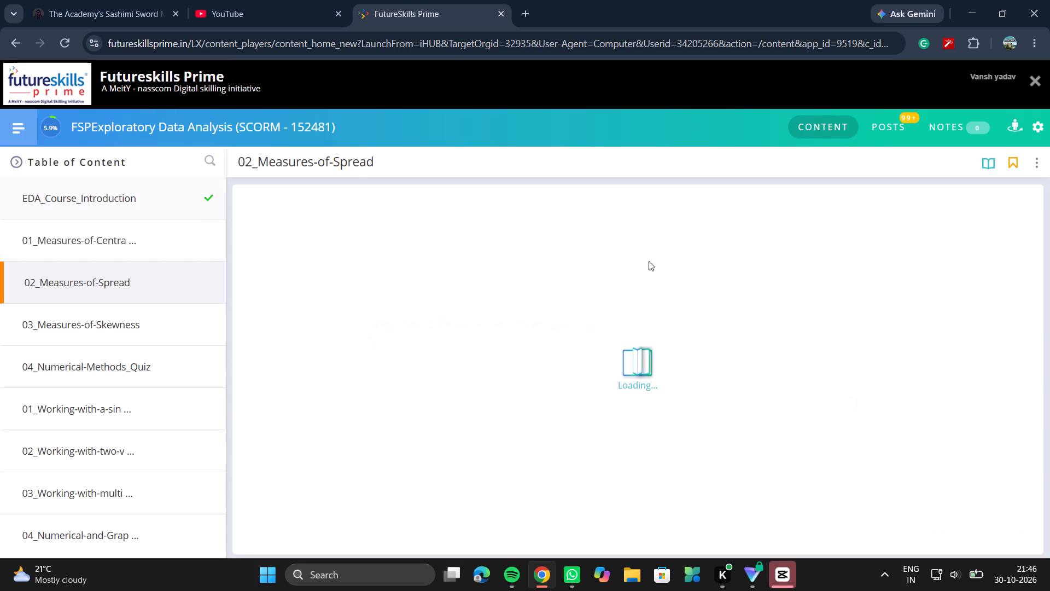
scroll(851, 364, "down", 1)
left_click(661, 364)
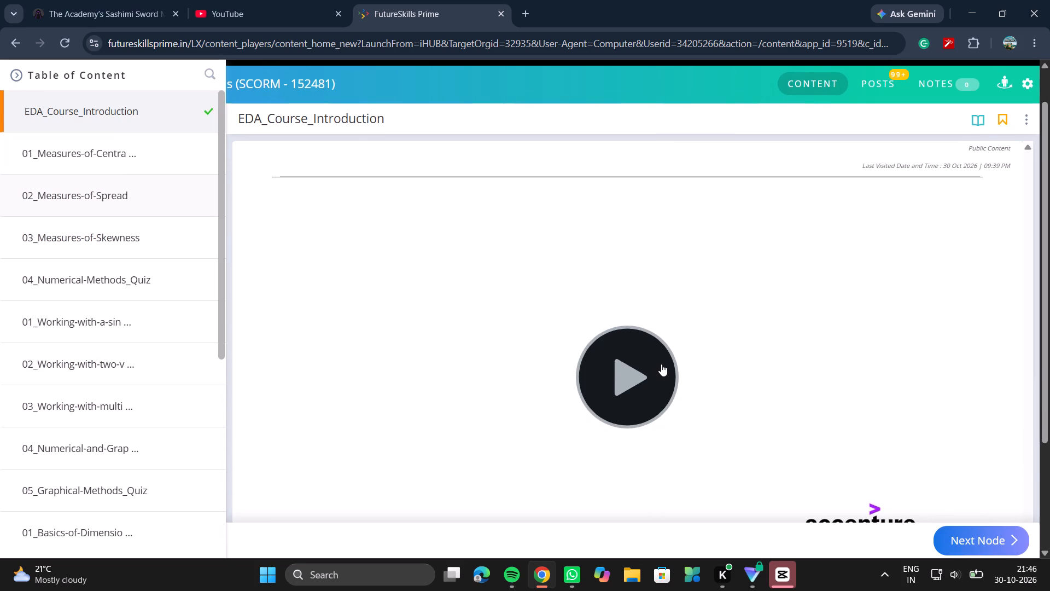
scroll(661, 364, "down", 1)
scroll(934, 165, "down", 2)
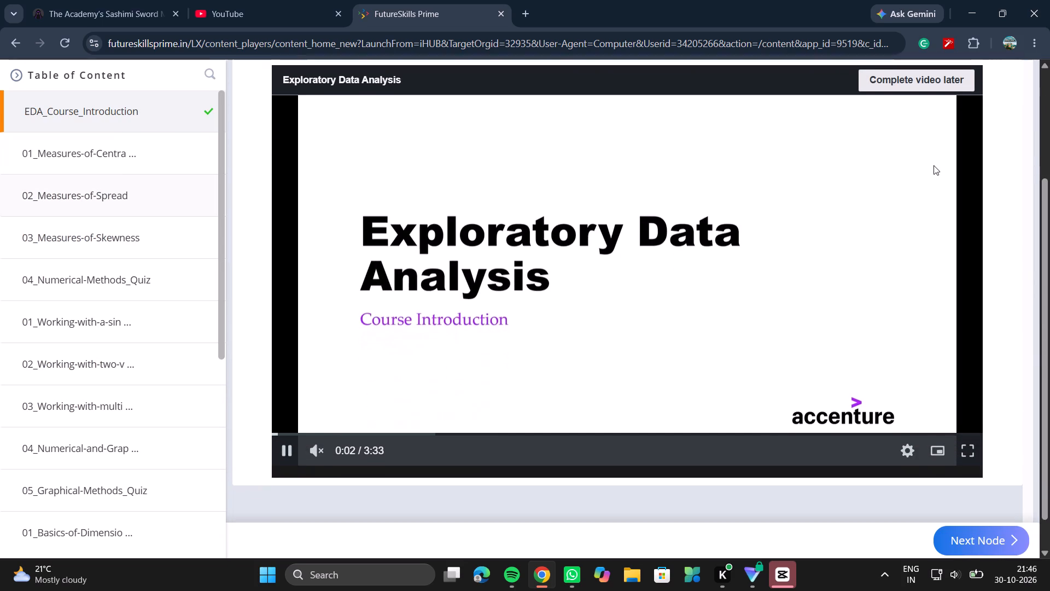
Open the EDA_Additional-Resources document at the end of the course contents and page through it to its last page.
scroll(59, 402, "down", 8)
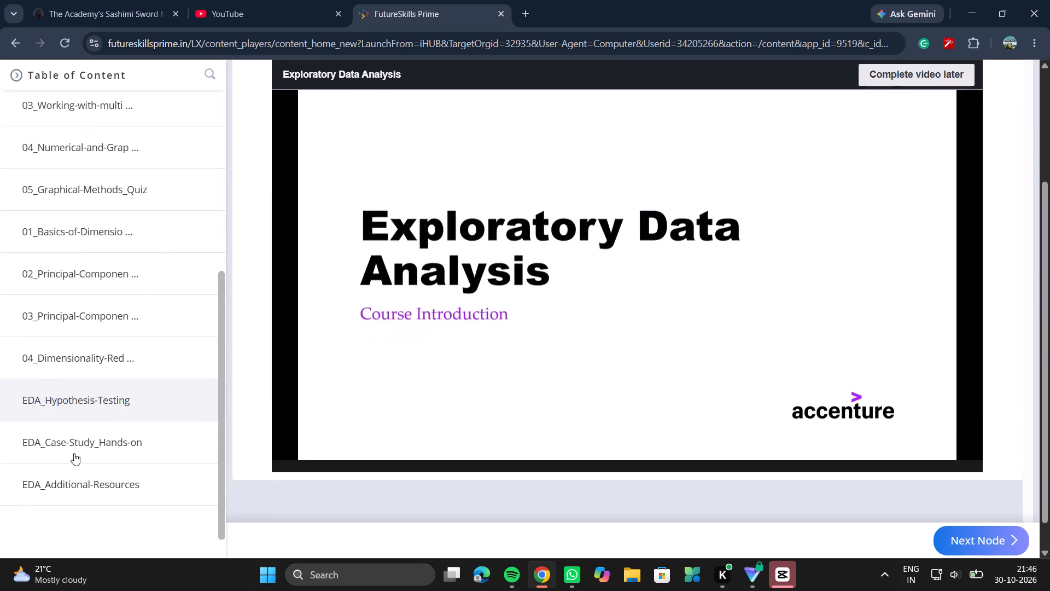
left_click(86, 482)
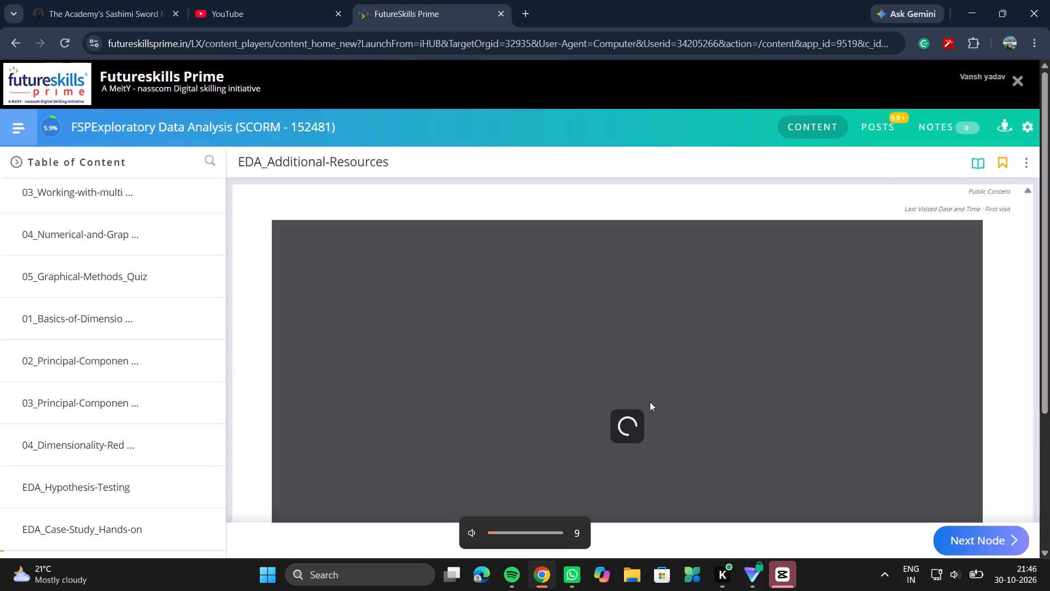
scroll(650, 402, "down", 2)
left_click(611, 344)
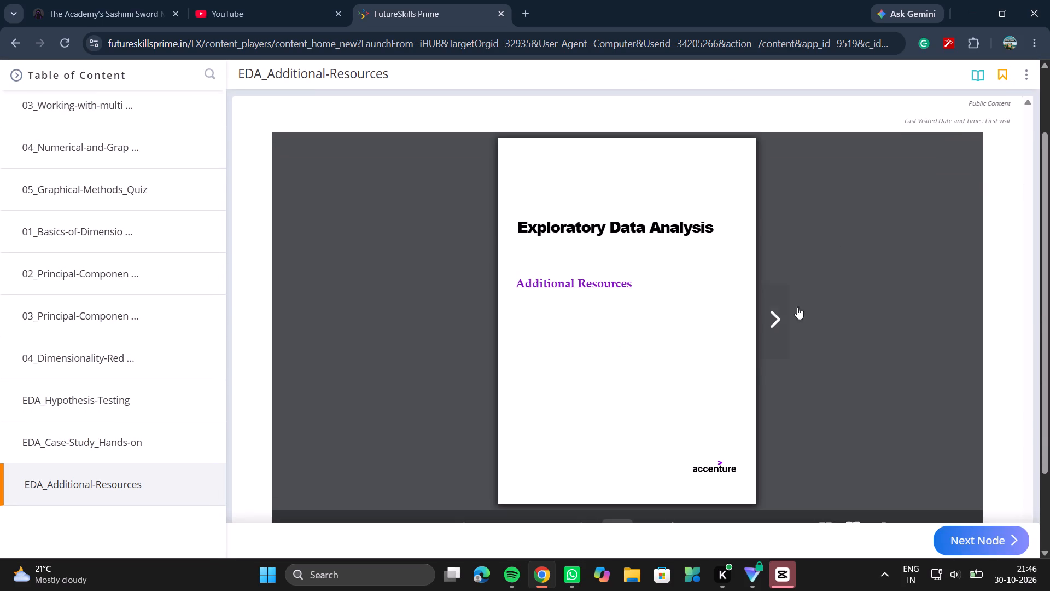
left_click(775, 311)
left_click(775, 311)
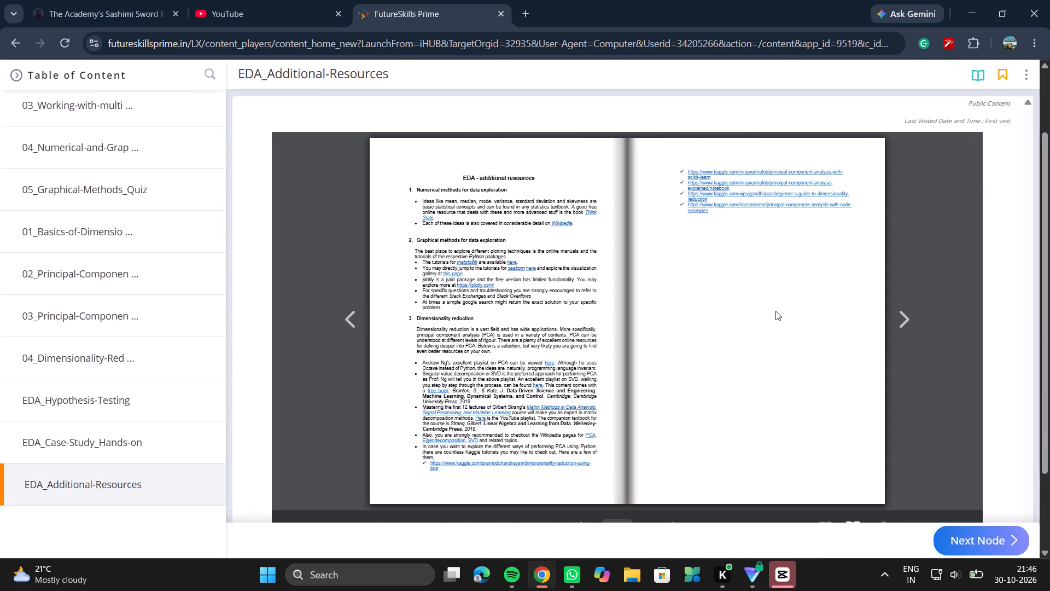
triple_click(900, 330)
triple_click(900, 330)
triple_click(900, 330)
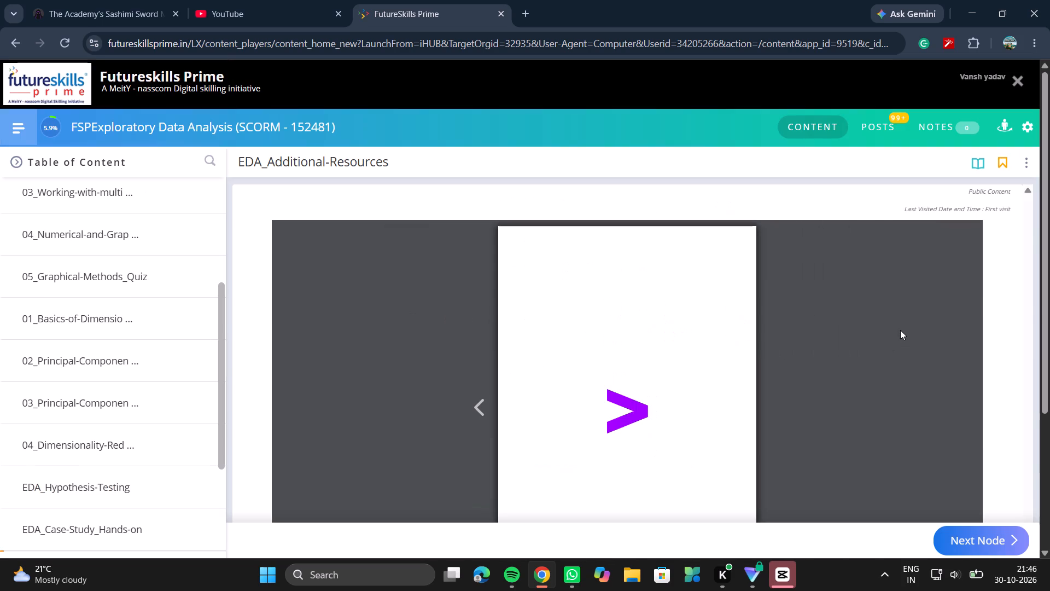
double_click(900, 330)
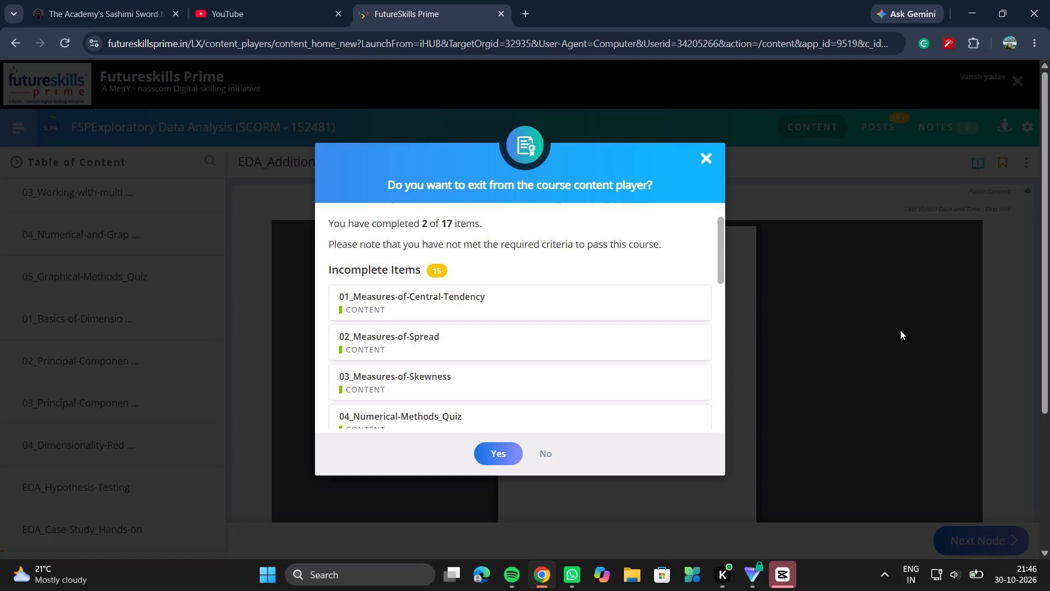
left_click(900, 330)
left_click(703, 161)
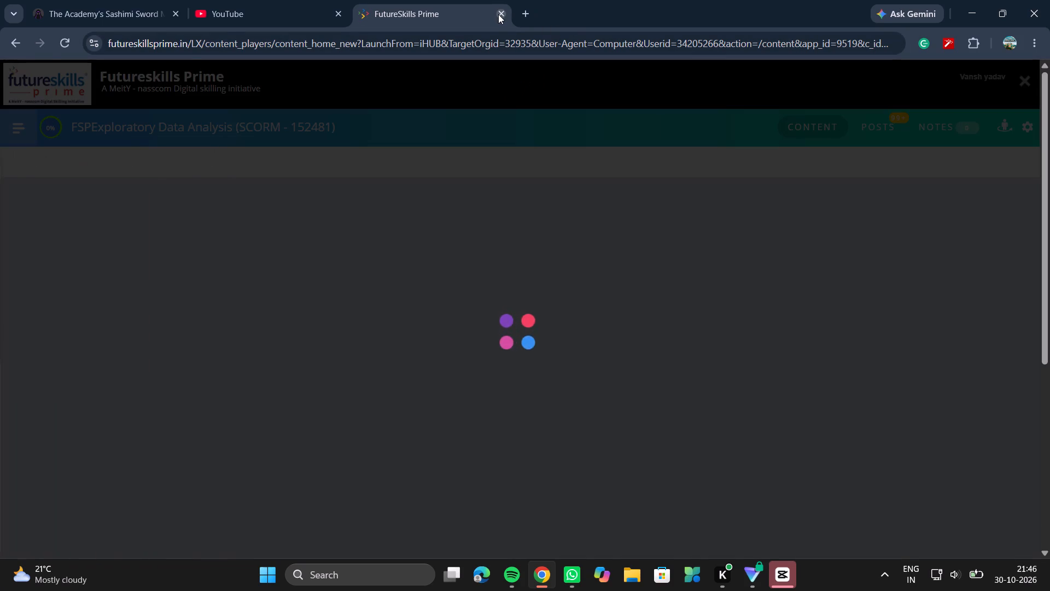
Close the remaining FutureSkills Prime tab and switch to the 1030 project in CapCut.
left_click(498, 14)
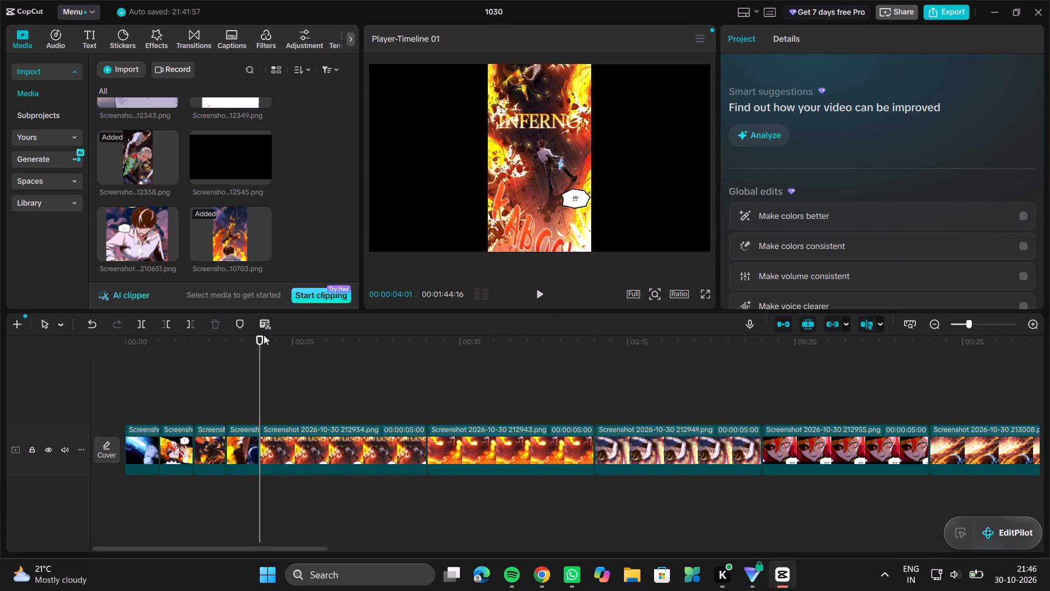
left_click_drag(260, 339, 294, 347)
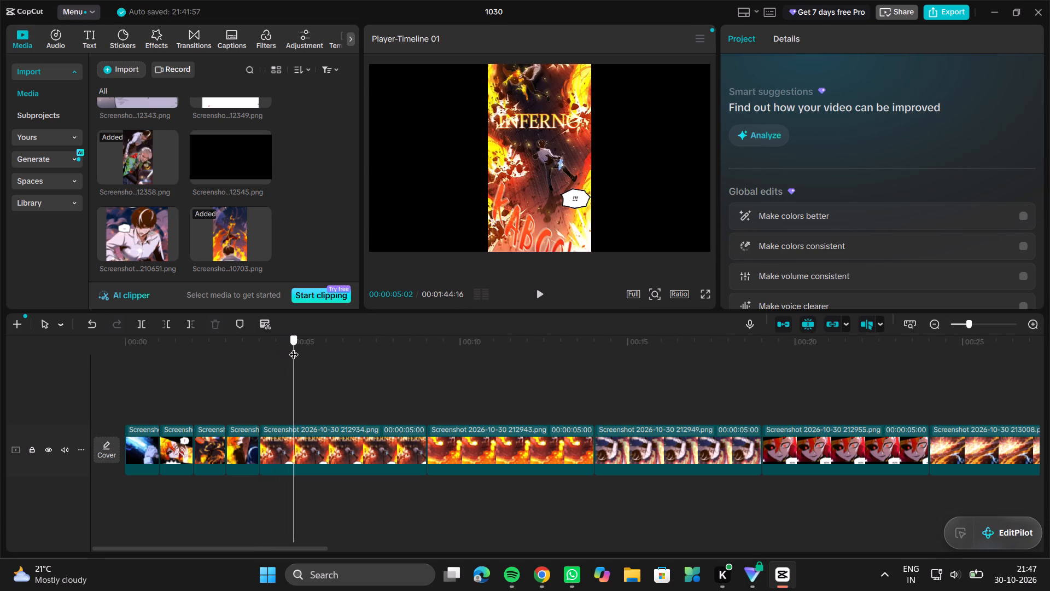
left_click_drag(294, 347, 293, 347)
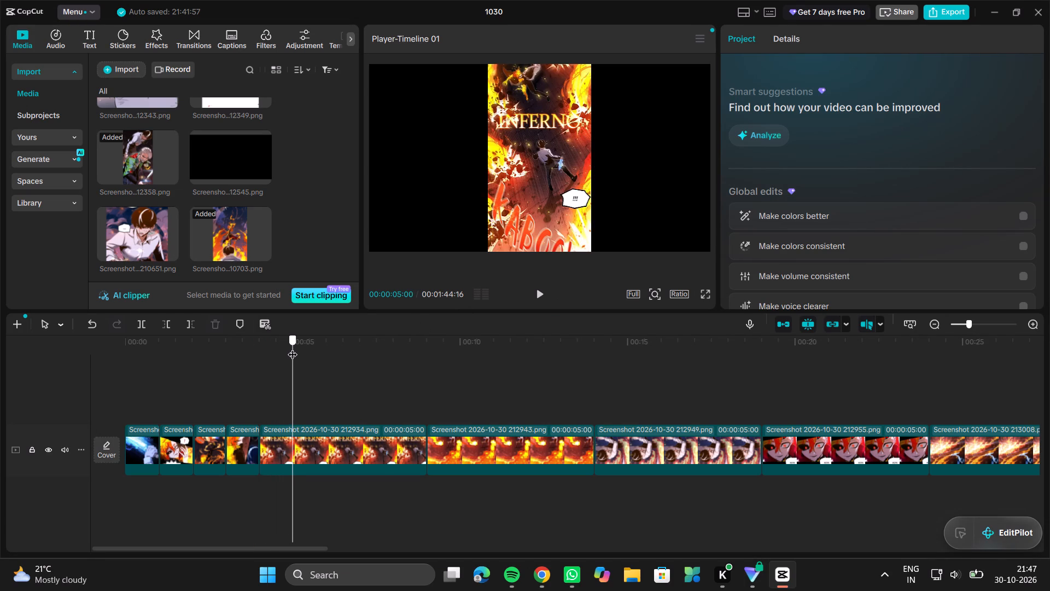
left_click_drag(293, 347, 292, 347)
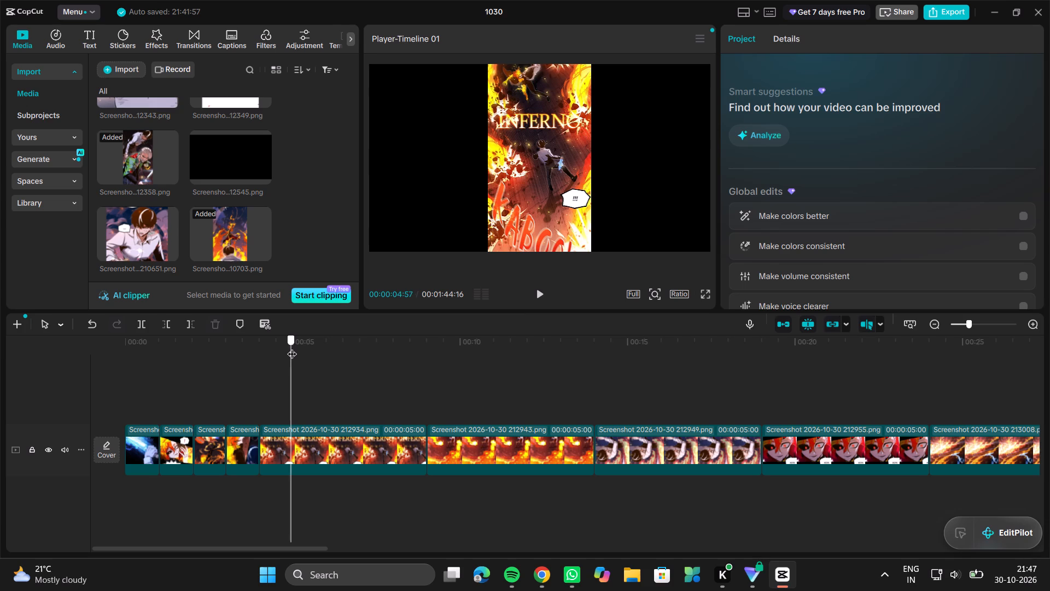
left_click_drag(292, 347, 293, 346)
key("ctrl+b")
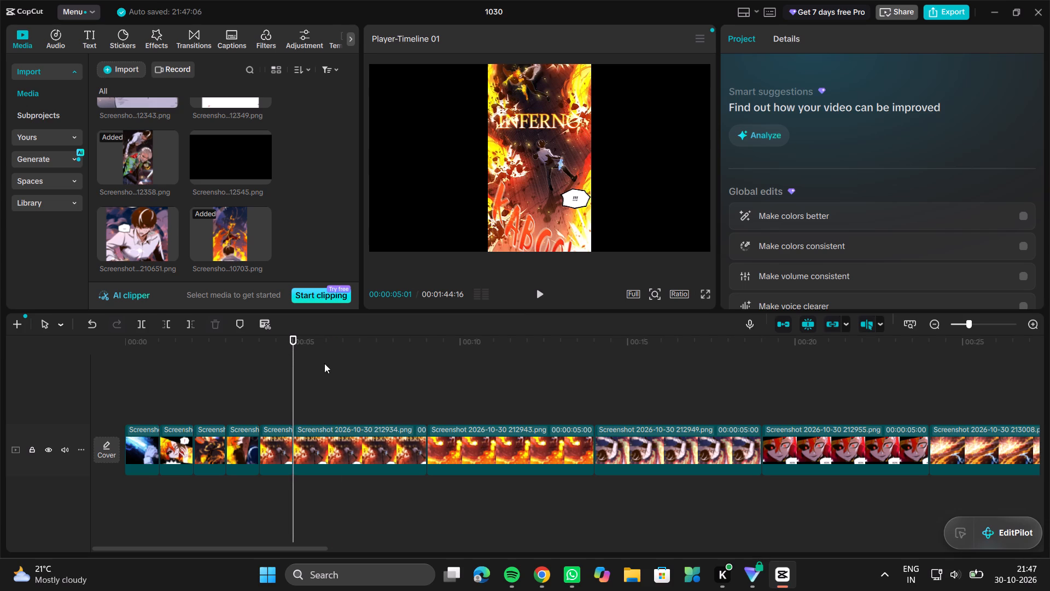
left_click(366, 445)
key("BackSpace")
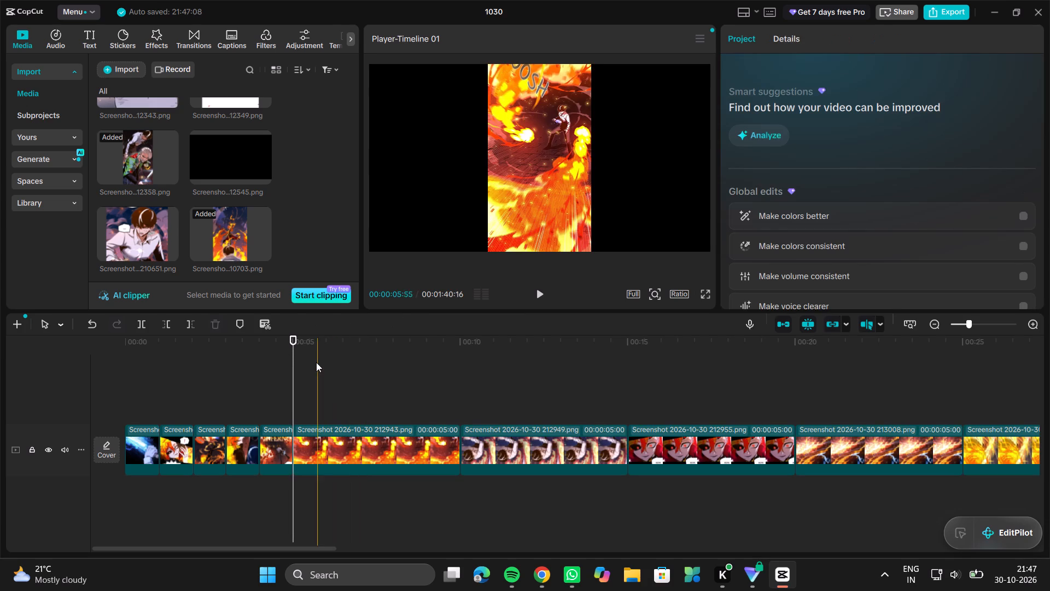
left_click_drag(296, 337, 311, 340)
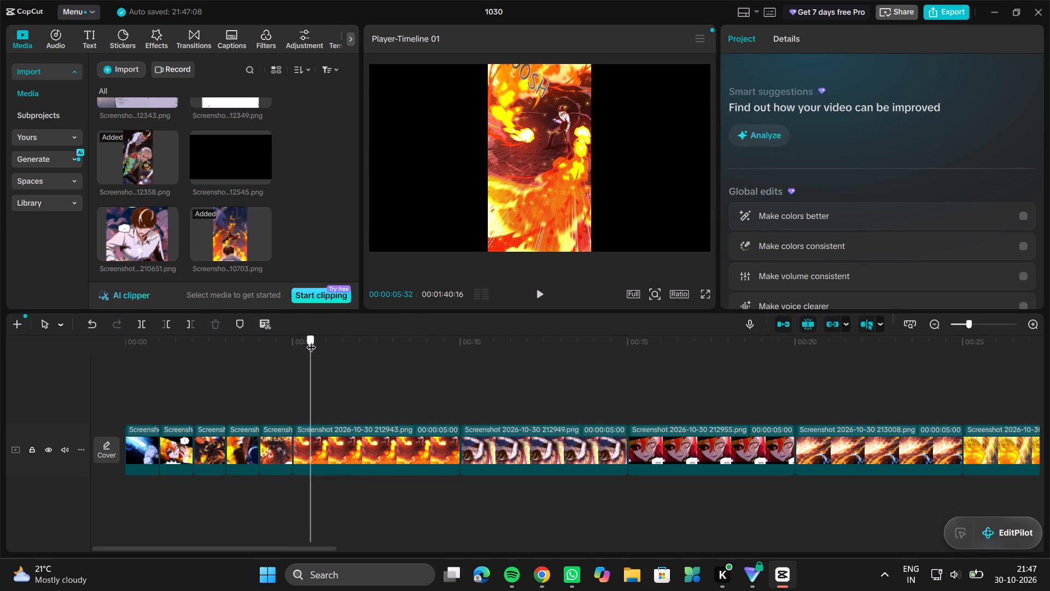
left_click_drag(311, 340, 317, 343)
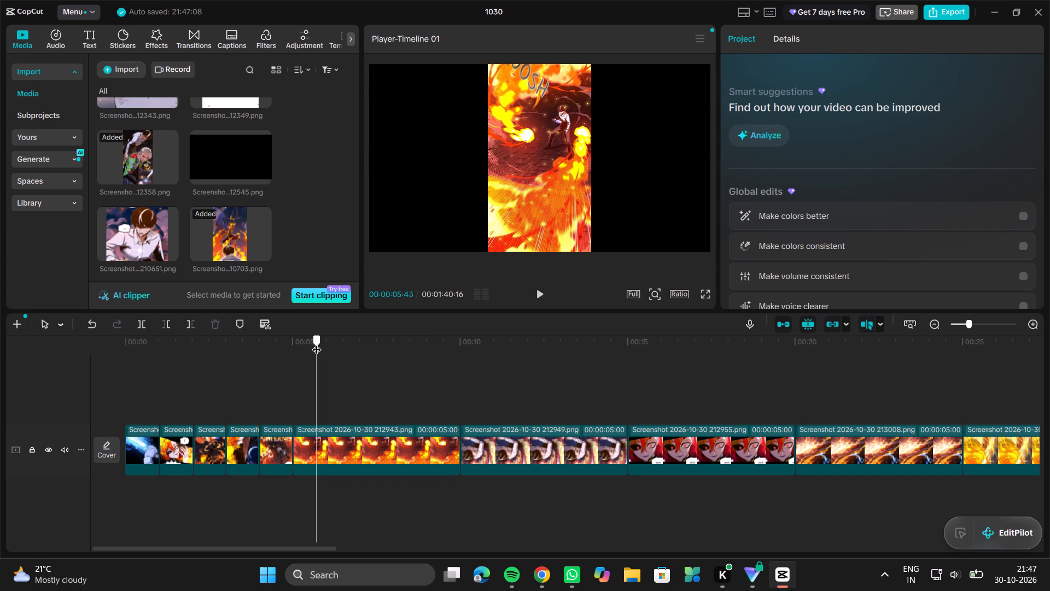
left_click_drag(317, 343, 322, 345)
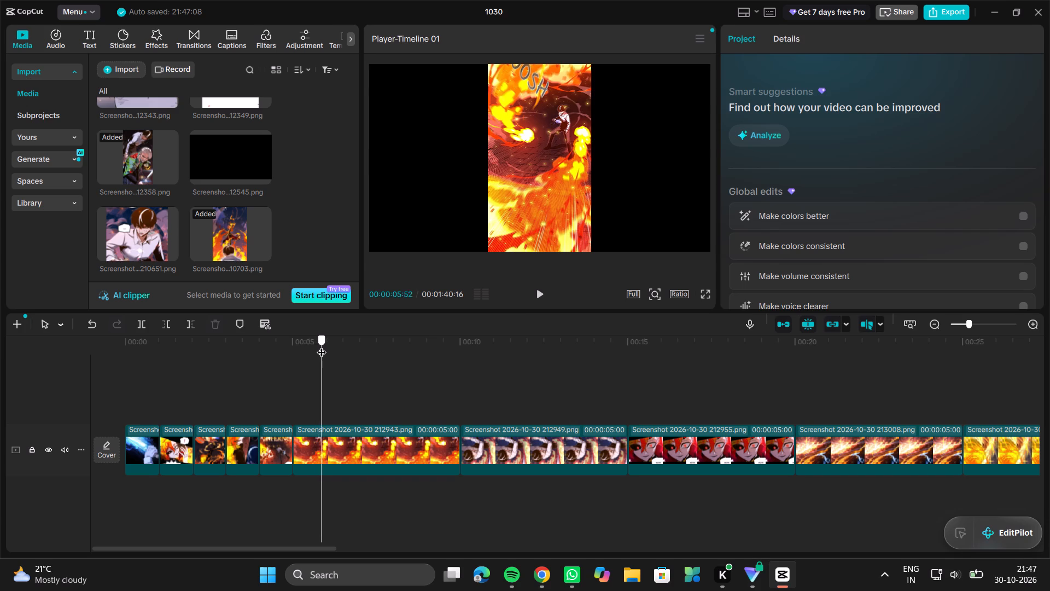
Split the Screenshot 2026-10-30 212943.png clip at 00:00:06:01 and delete the part after the split.
left_click_drag(322, 345, 326, 349)
key("ctrl+b")
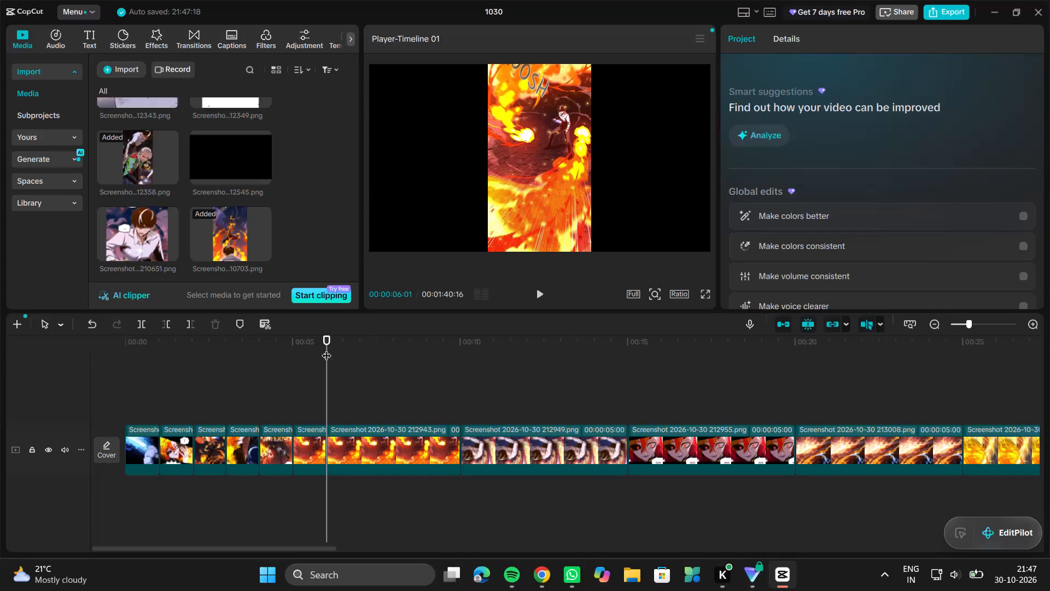
left_click(420, 432)
key("BackSpace")
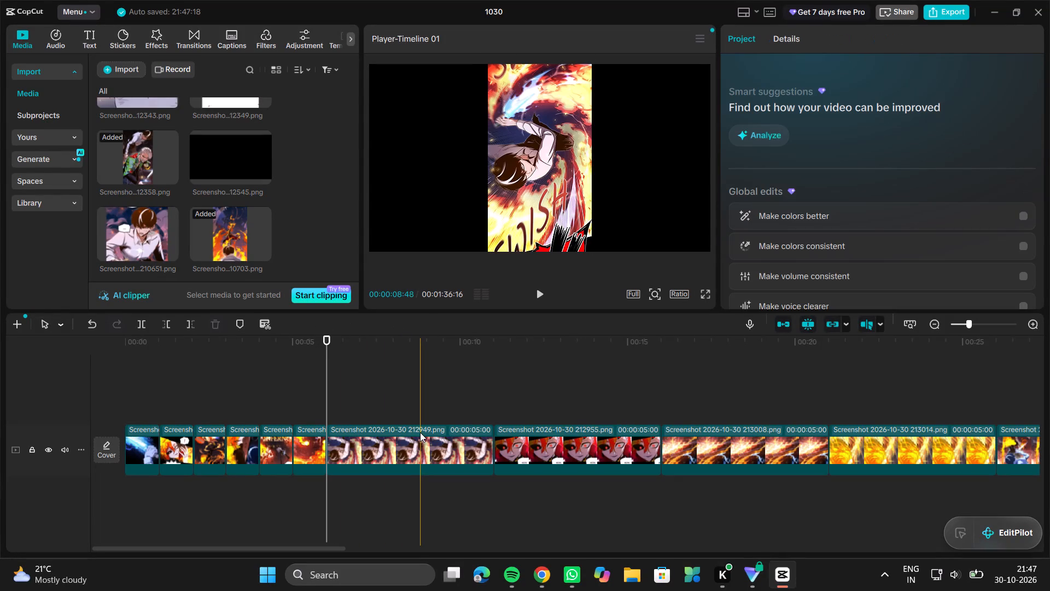
Split the Screenshot 2026-10-30 212949.png clip at 00:00:06:59 and delete the part after the split.
left_click(359, 350)
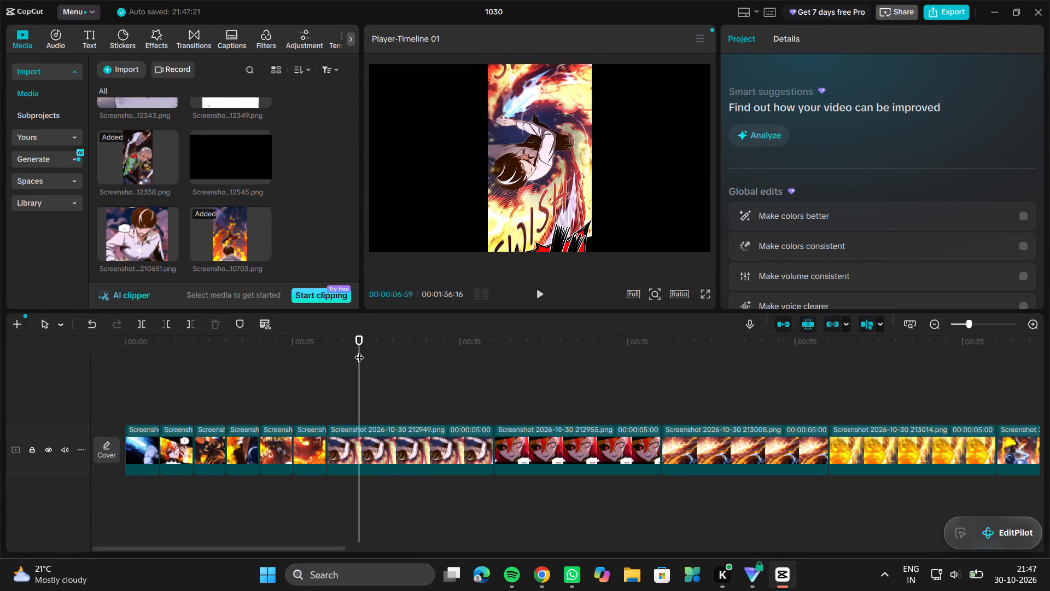
key("ctrl+b")
key("BackSpace")
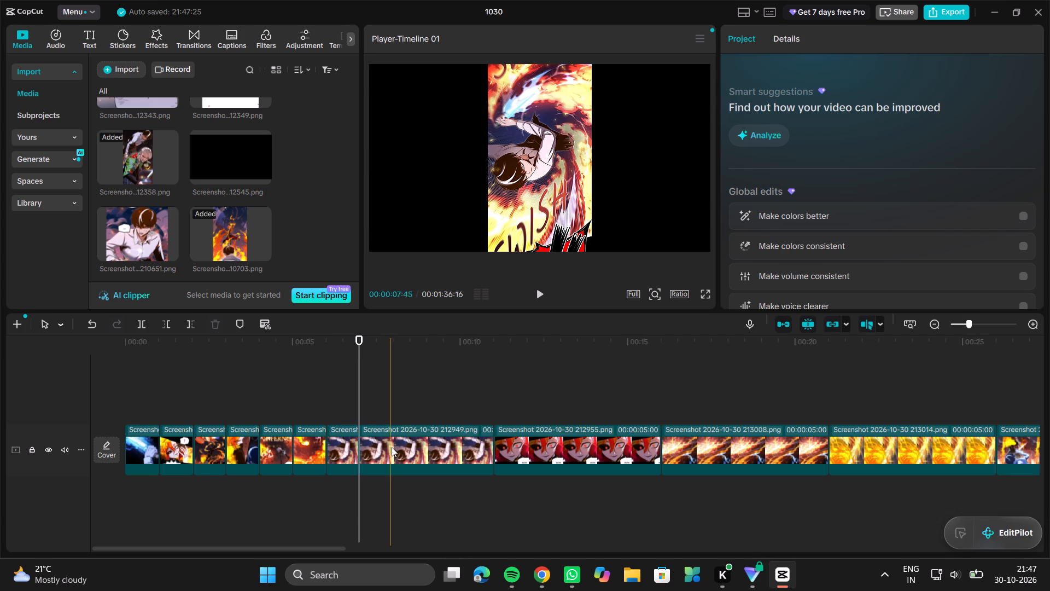
left_click(392, 447)
key("BackSpace")
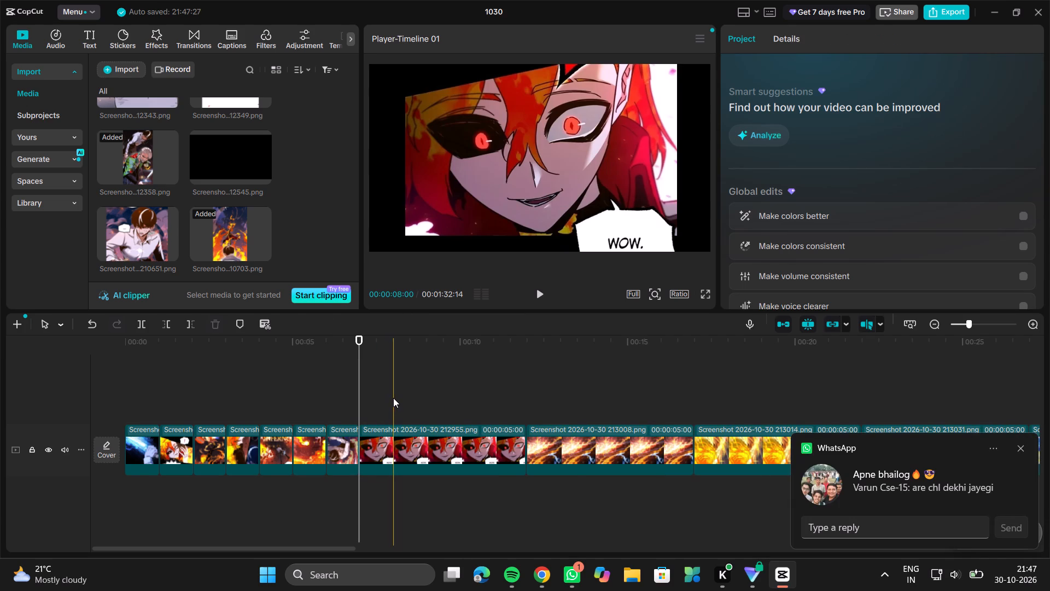
Split the Screenshot 2026-10-30 212955.png clip at 00:00:08:00 and delete the part after the split.
left_click(393, 398)
key("BackSpace")
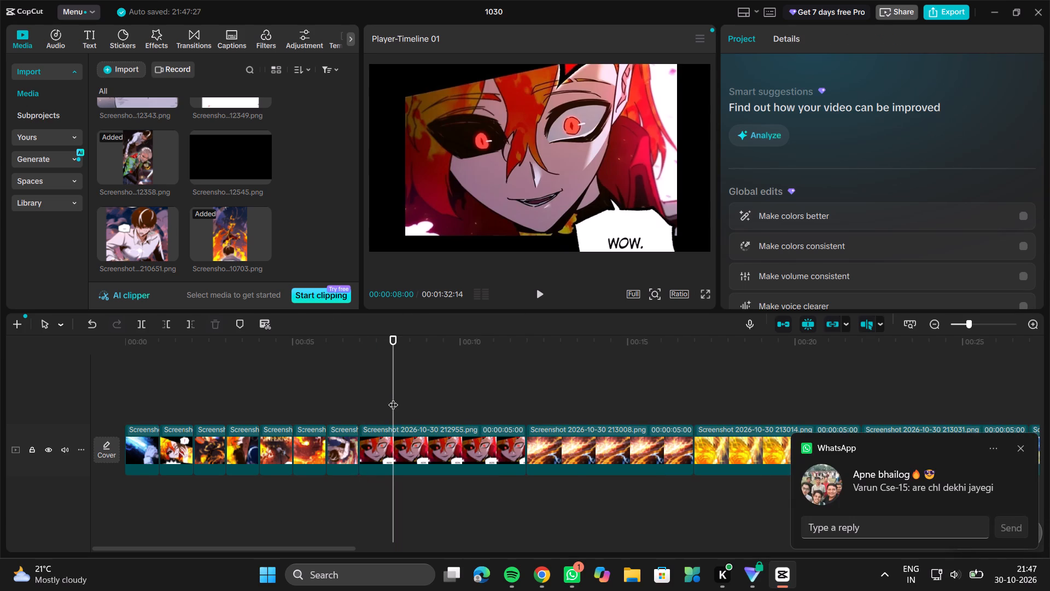
key("ctrl+b")
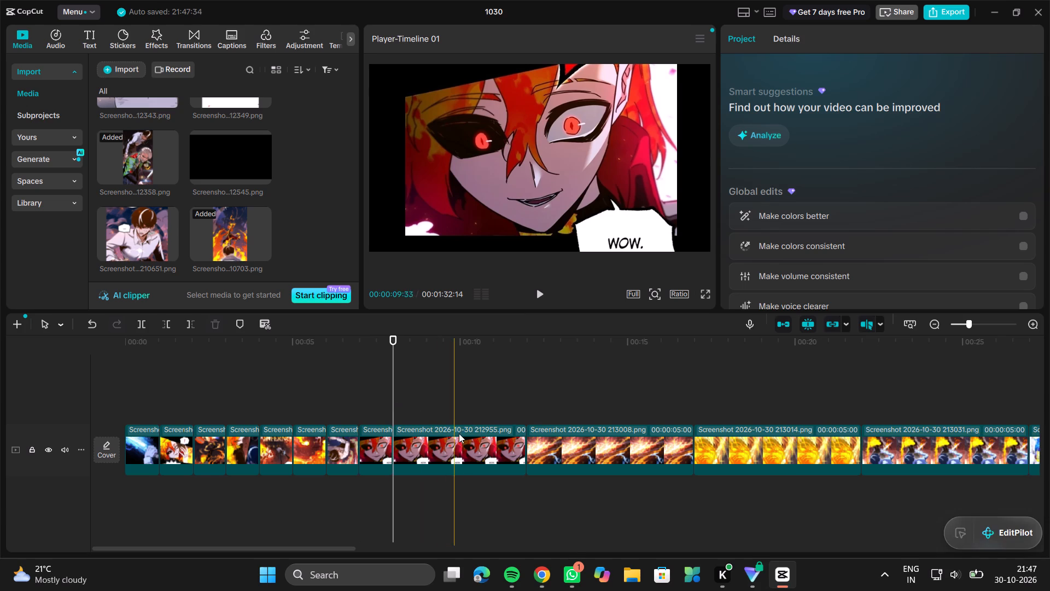
left_click(466, 443)
key("BackSpace")
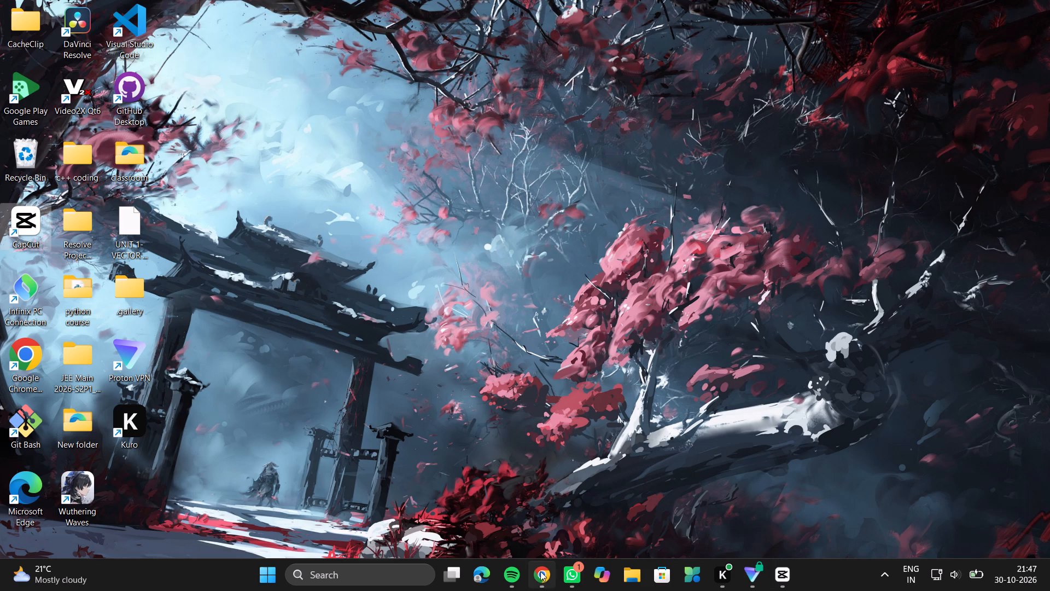
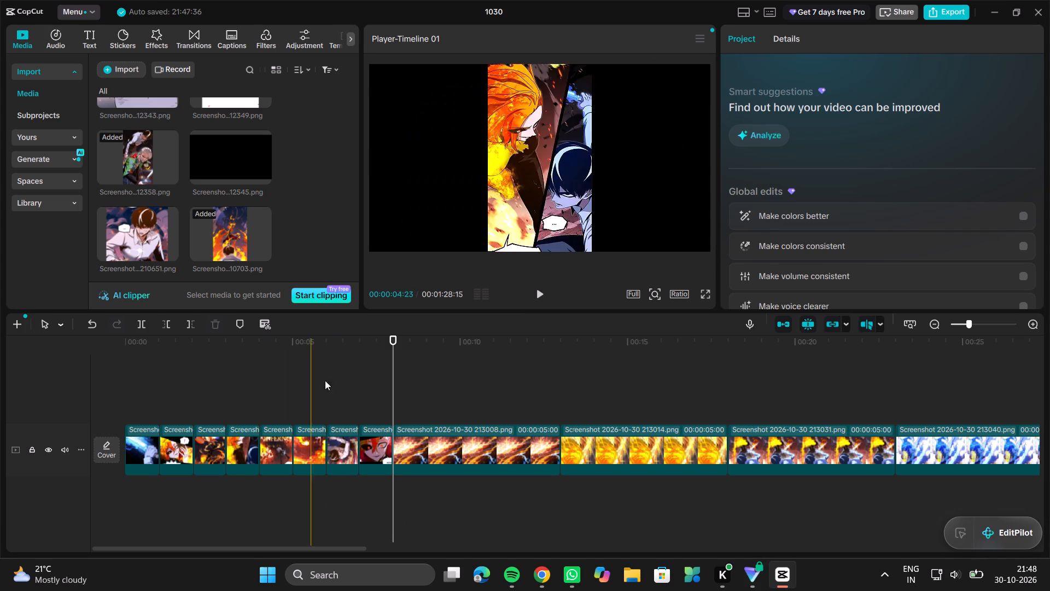
Start the AI clipper on the imported screenshots in the media library.
left_click(325, 293)
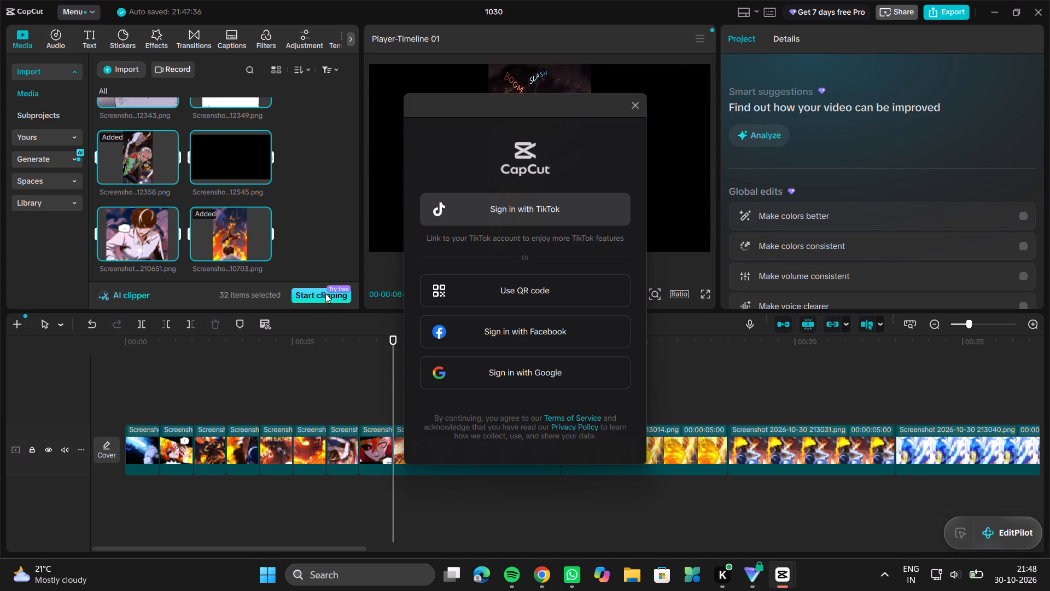
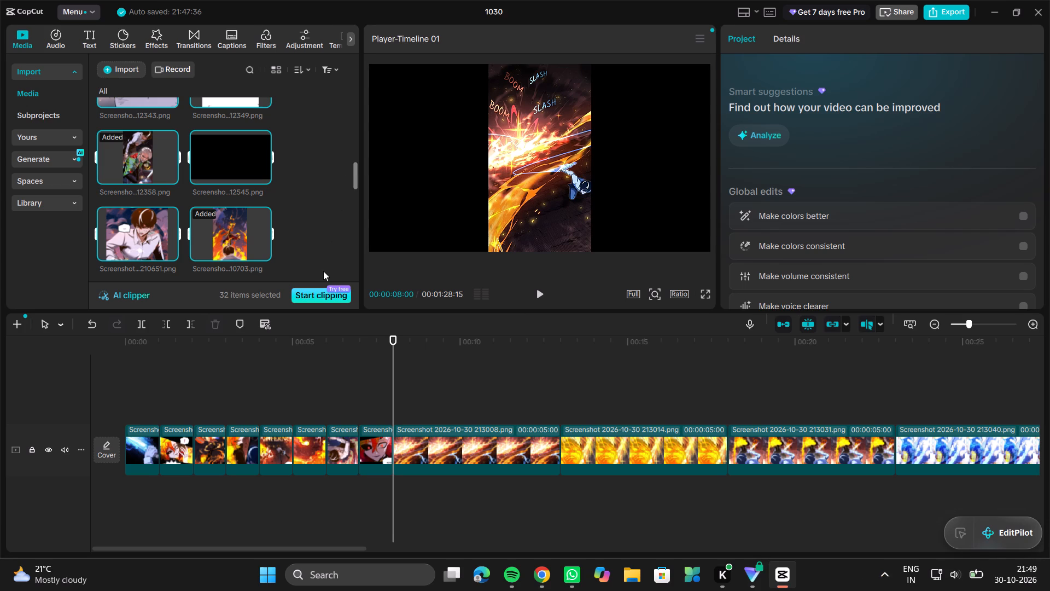
Start AI clipping again on the selected screenshots in the media library.
left_click(320, 297)
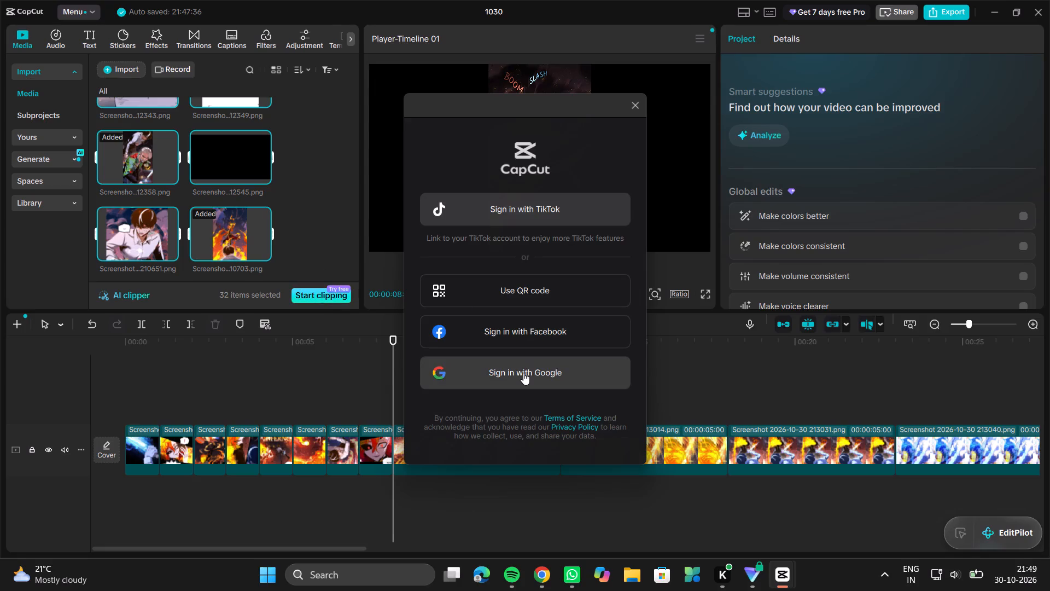
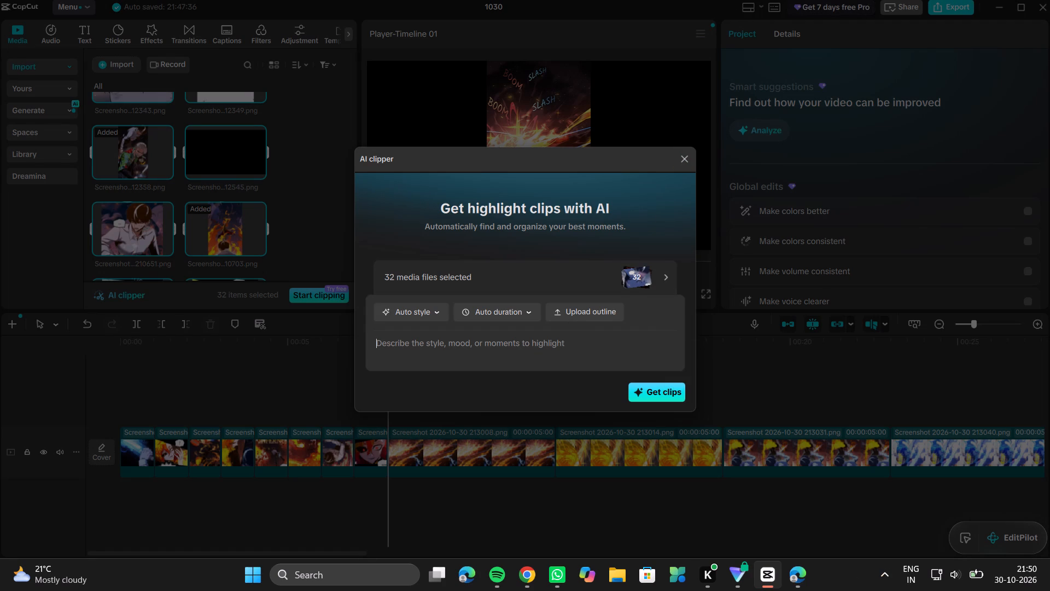
Enter "clid the every clip to 1 second" as the AI clipper's description of what to highlight.
type("cli")
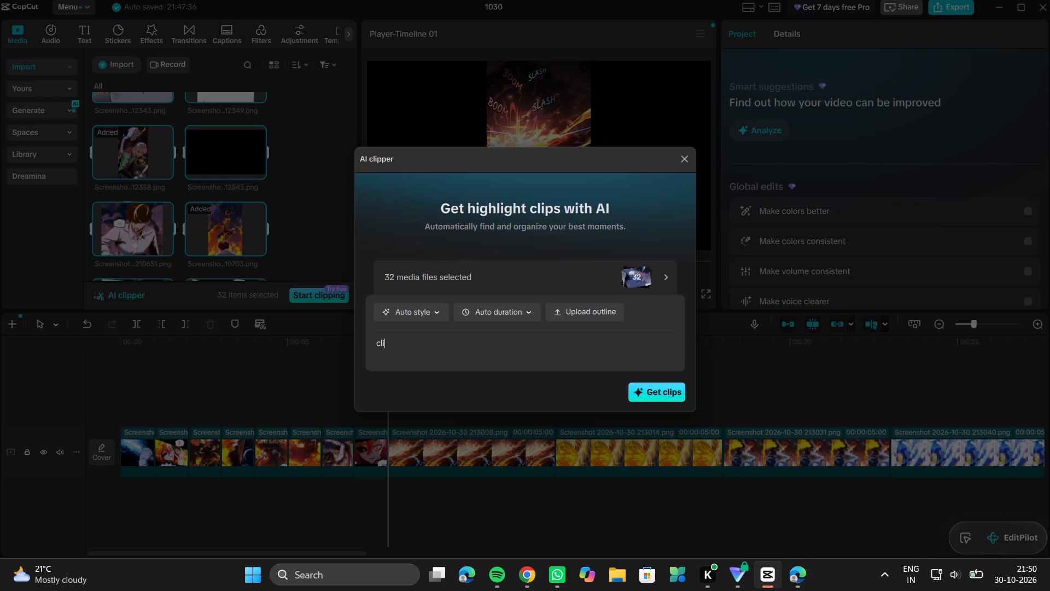
key("BackSpace")
key("BackSpace")
key("BackSpace")
type("clid the eve")
key("r")
type("y clip")
key("space")
type("for")
key("space")
key("BackSpace")
key("BackSpace")
key("BackSpace")
key("BackSpace")
type("to 1 secod")
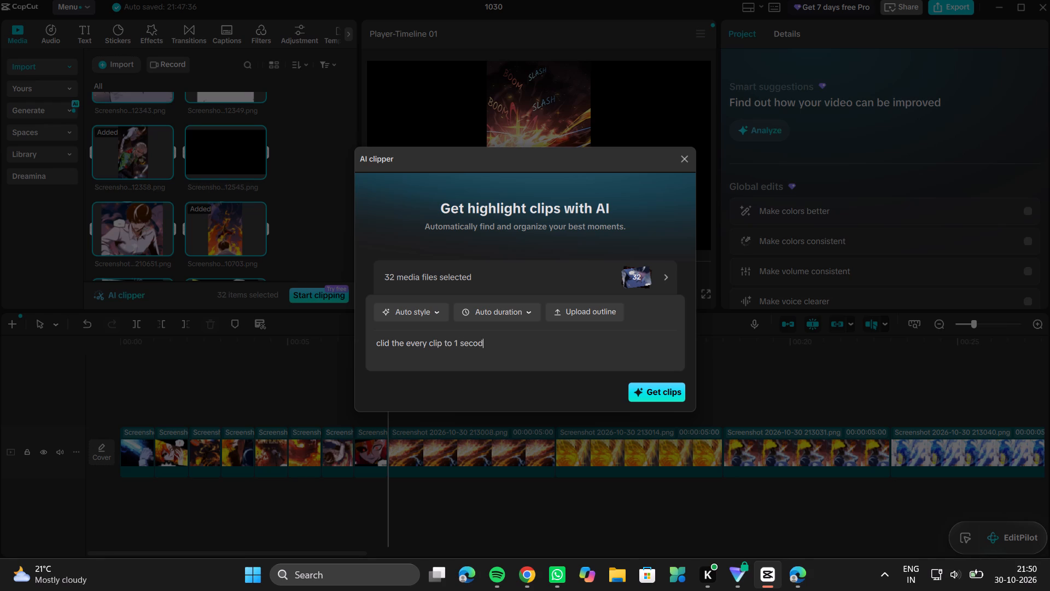
key("BackSpace")
type("nds")
key("BackSpace")
Generate the AI clips from the 32 selected media files, allowing prompts and generated content to be stored.
left_click(644, 392)
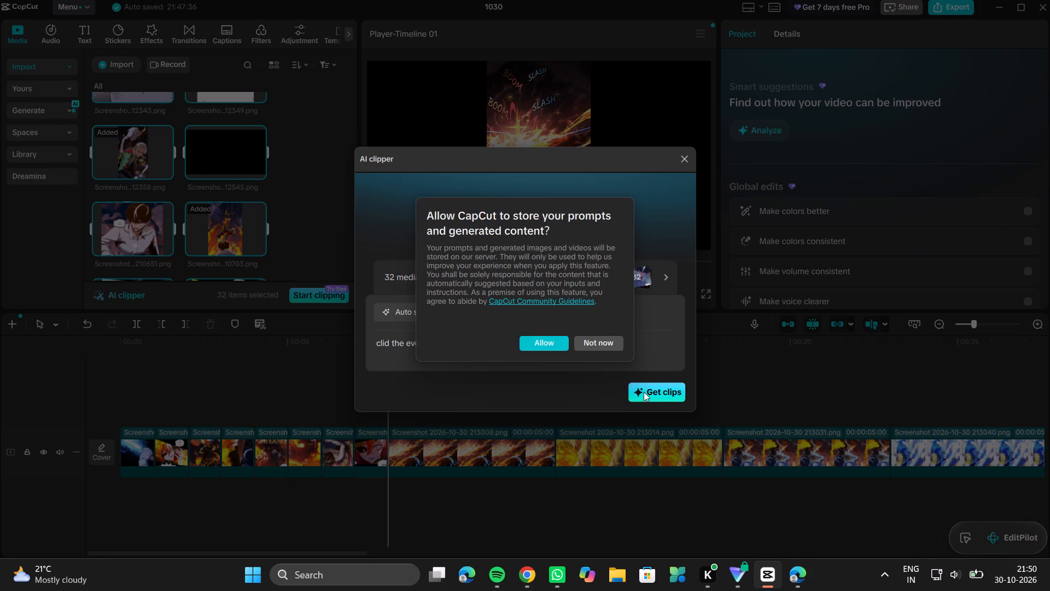
left_click(549, 344)
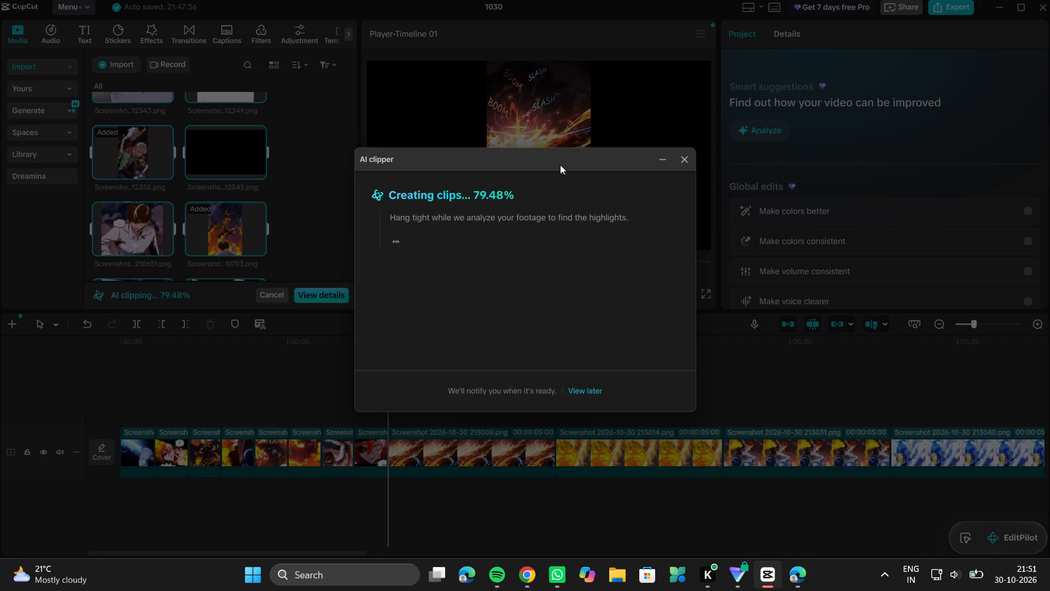
left_click_drag(560, 165, 564, 165)
left_click_drag(564, 165, 565, 165)
left_click_drag(565, 165, 544, 213)
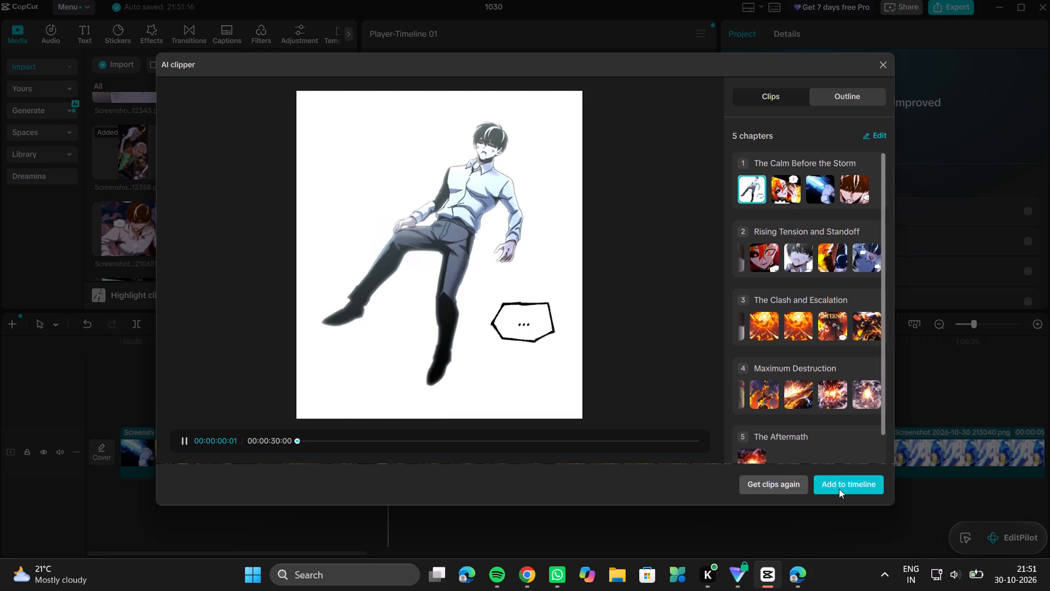
Add the generated highlight clips to the timeline.
left_click(846, 489)
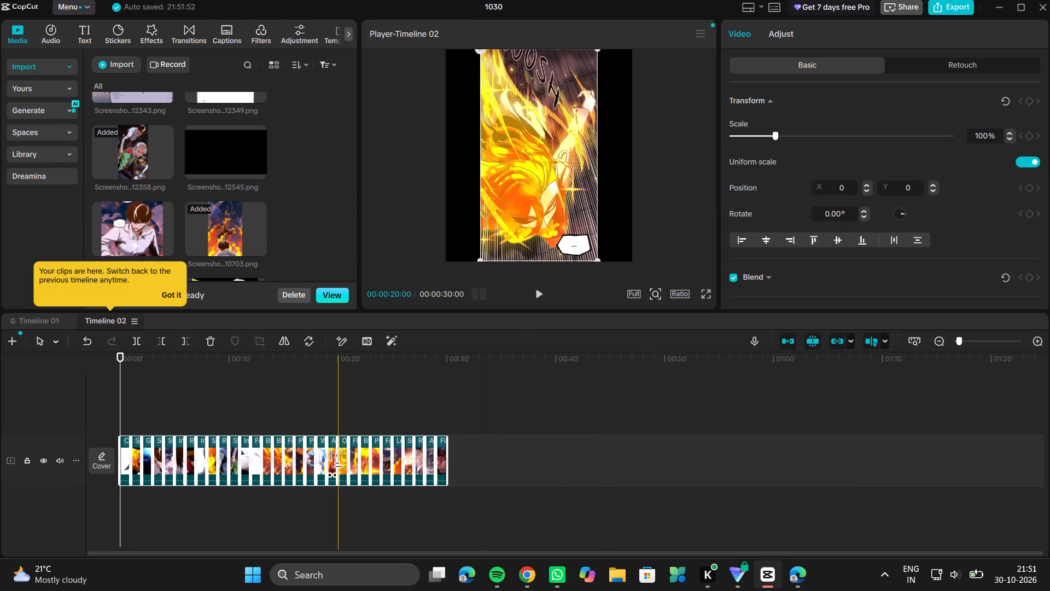
Delete the "Blast exp…" clip at about 13 seconds, just after the "Fiery glow" clip.
scroll(335, 460, "up", 6, "ctrl")
scroll(335, 460, "right", 4)
scroll(231, 455, "up", 6, "ctrl")
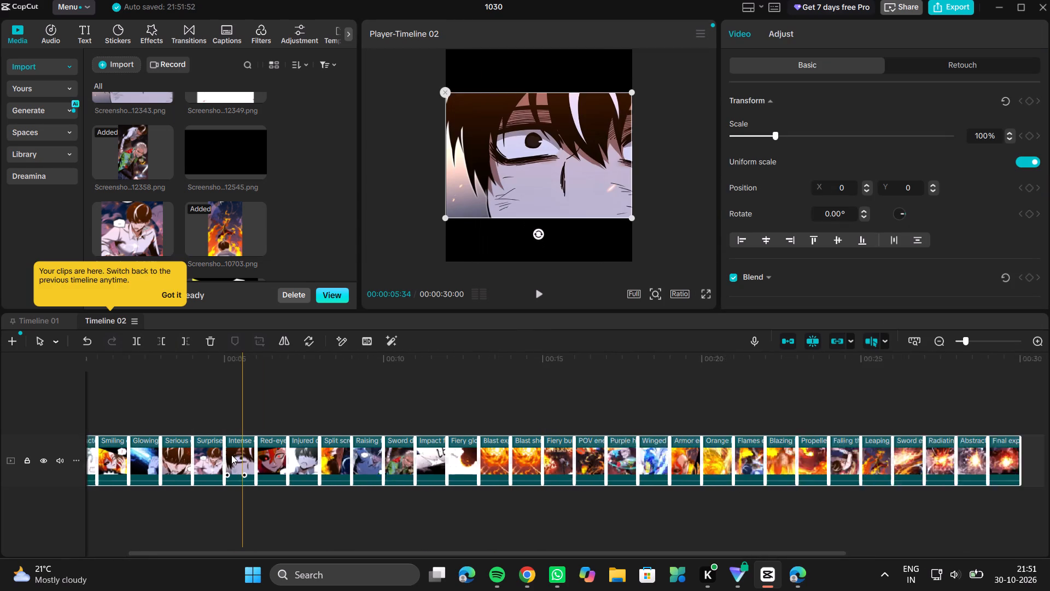
scroll(231, 455, "right", 8)
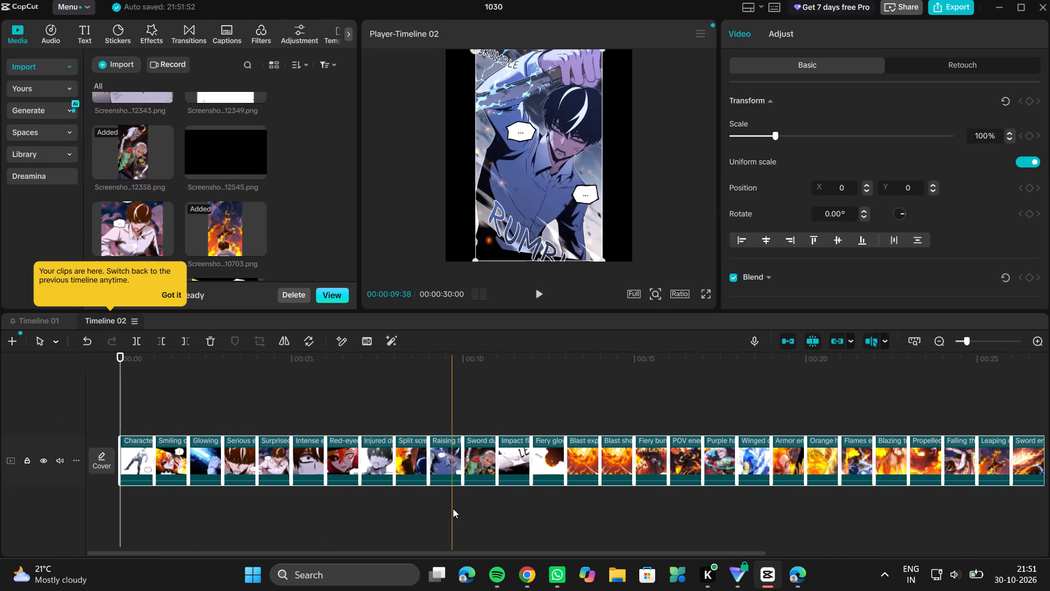
left_click(585, 469)
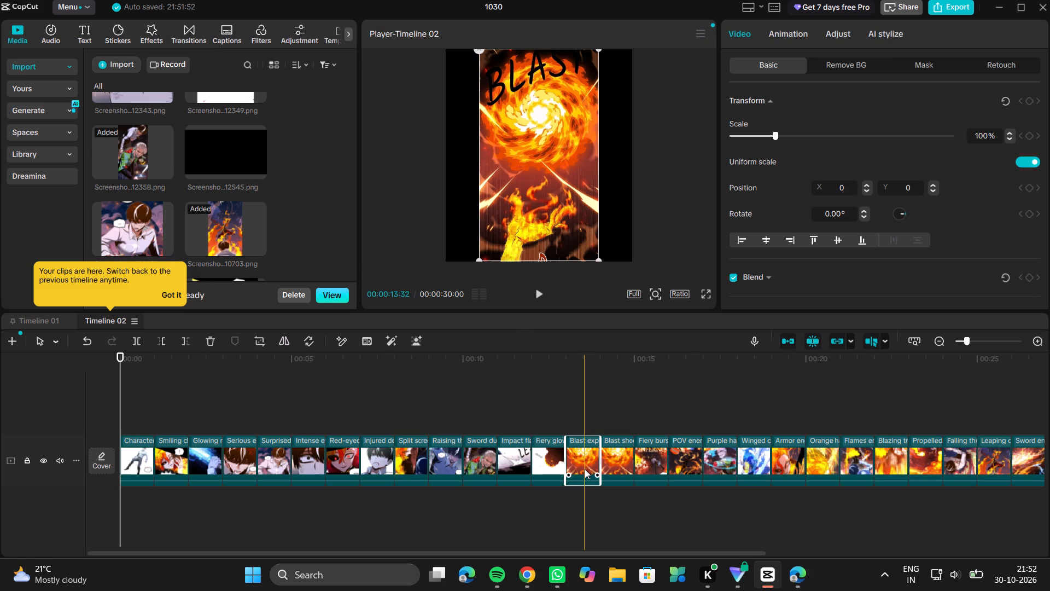
key("BackSpace")
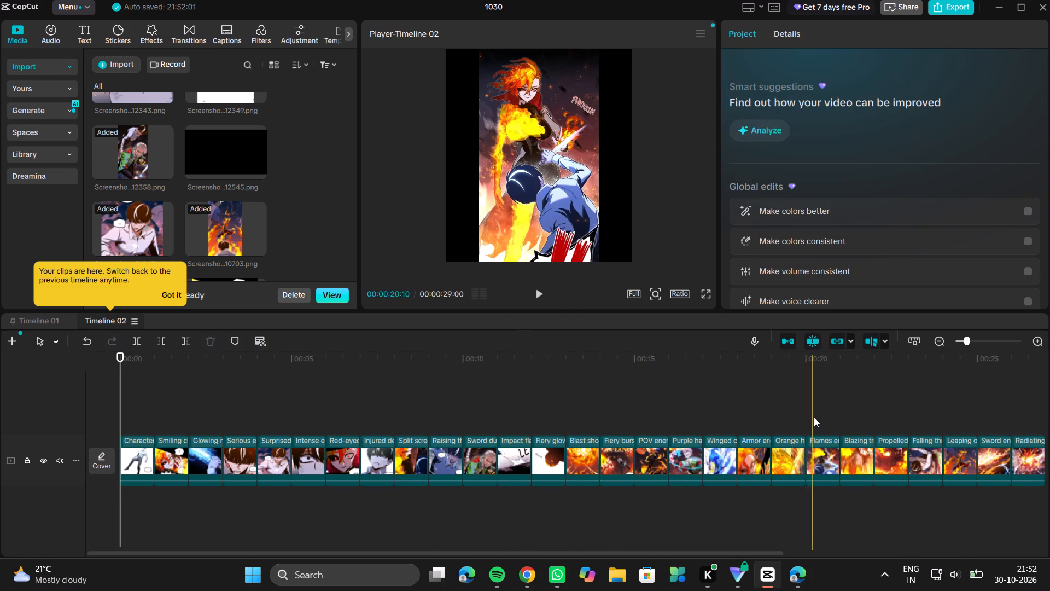
Delete the opening "Character…" clip from the start of Timeline 02.
left_click_drag(839, 414, 840, 414)
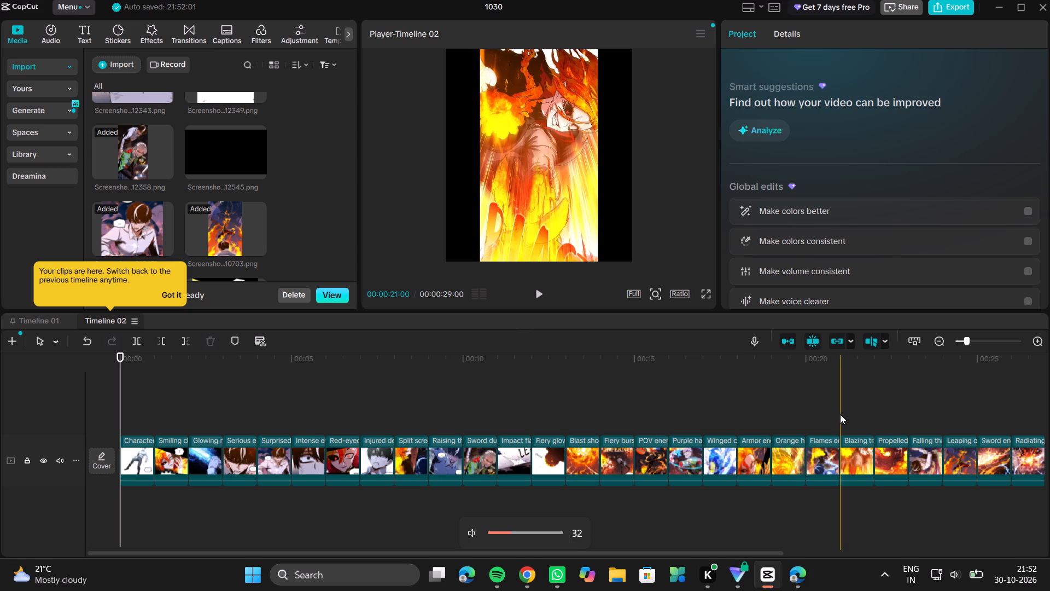
left_click_drag(840, 414, 844, 414)
scroll(806, 390, "left", 1)
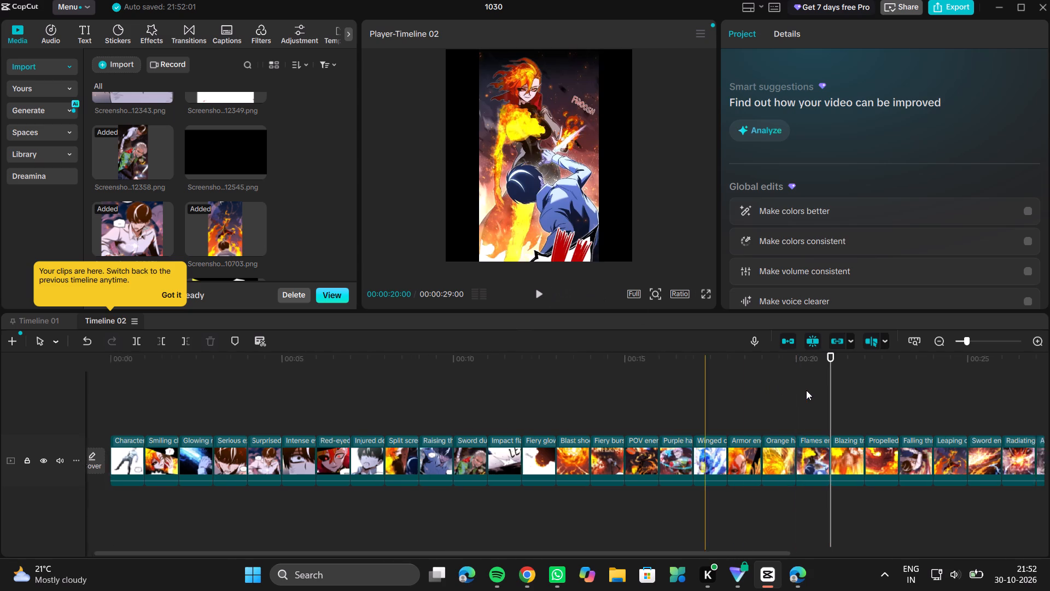
scroll(806, 390, "left", 2)
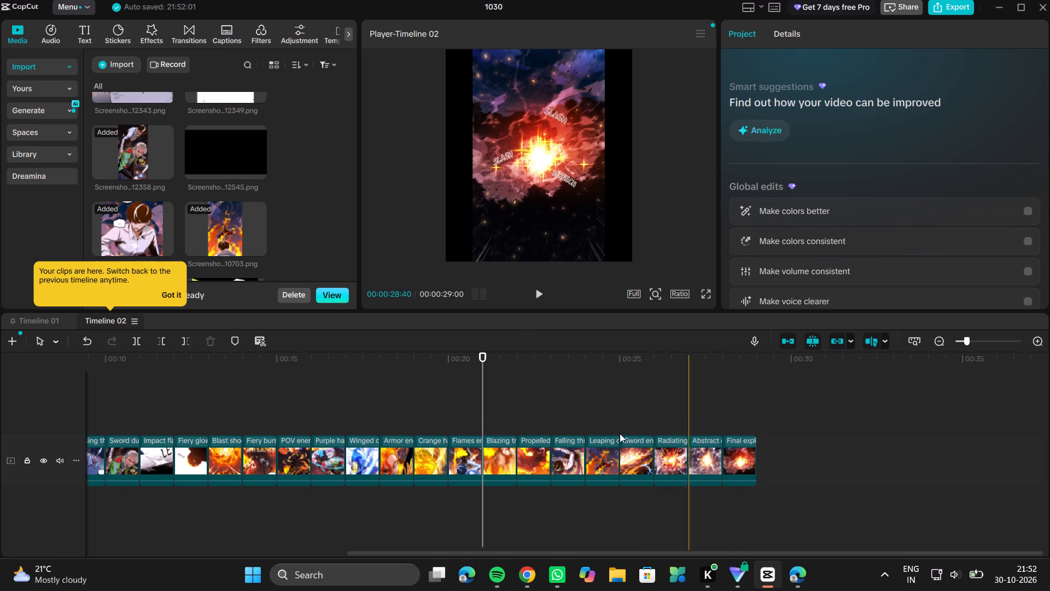
scroll(421, 426, "right", 10)
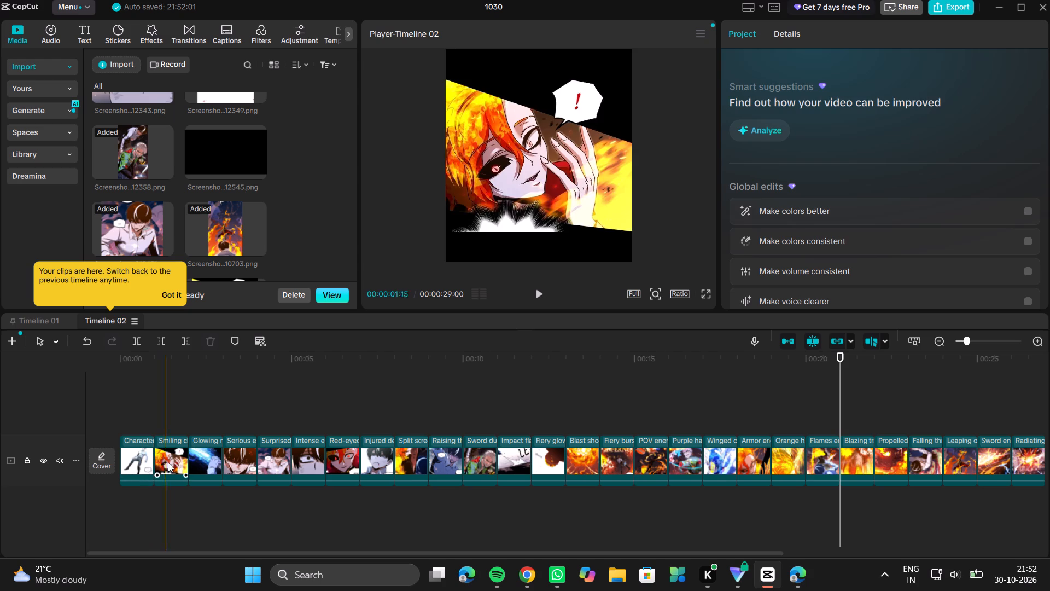
left_click(151, 466)
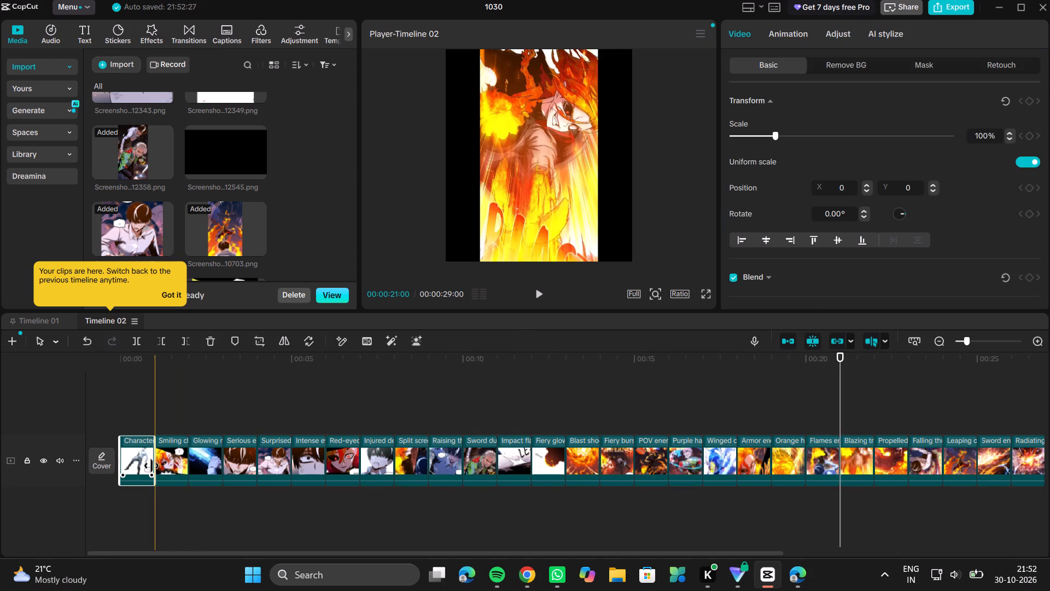
key("BackSpace")
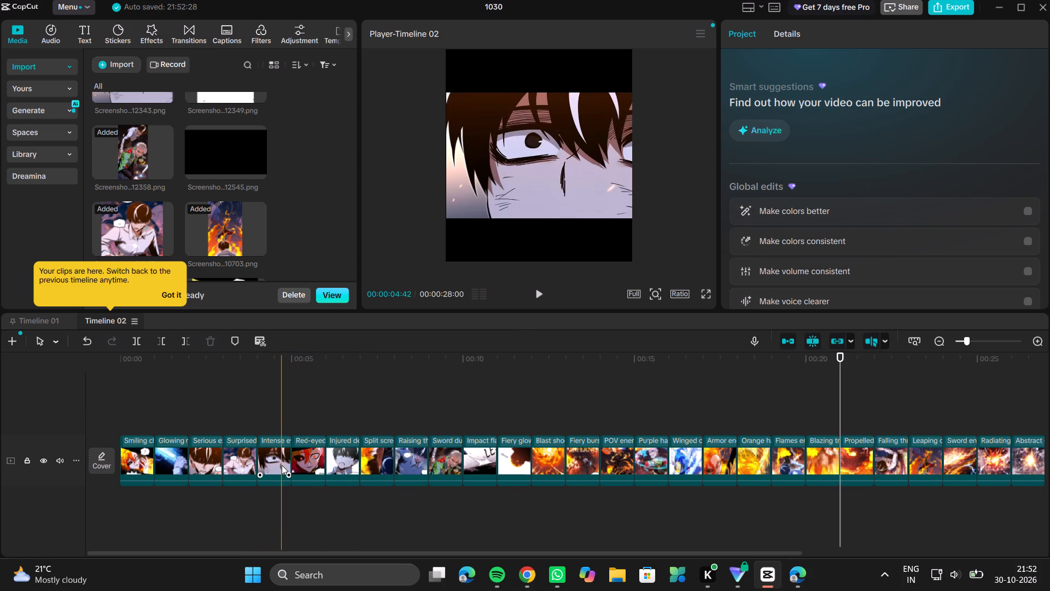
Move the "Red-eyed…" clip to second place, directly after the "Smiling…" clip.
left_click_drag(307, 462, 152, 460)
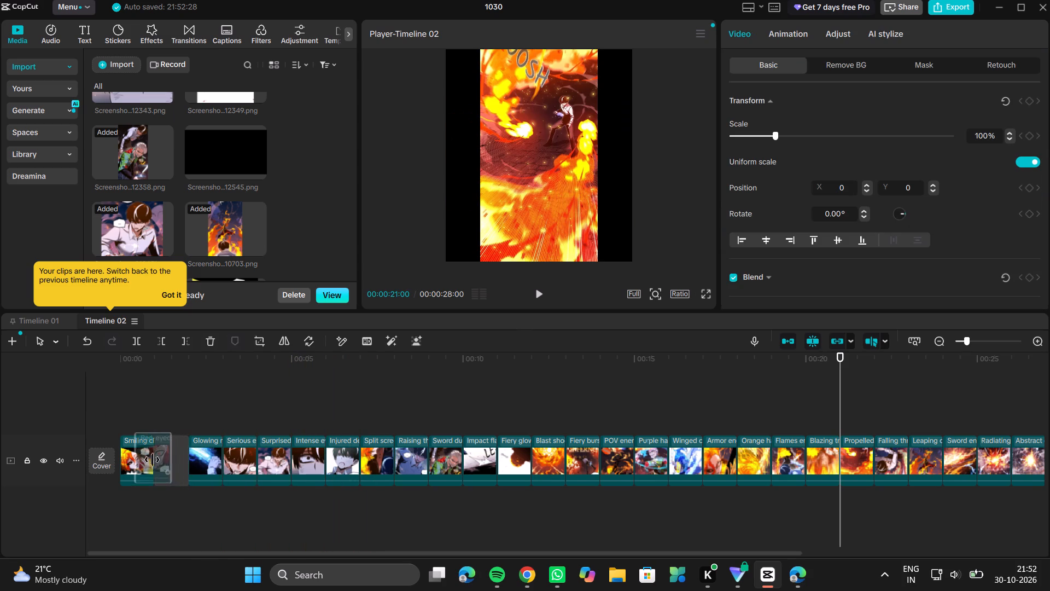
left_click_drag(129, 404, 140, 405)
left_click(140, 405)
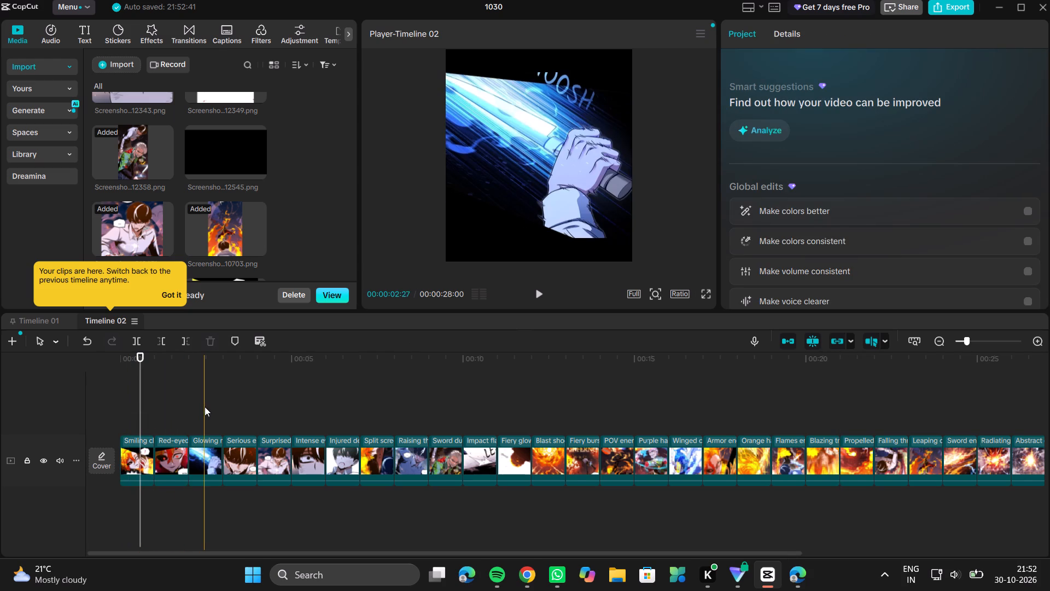
Delete the "Red-eyed…" clip from second place on the main track.
left_click(178, 443)
key("BackSpace")
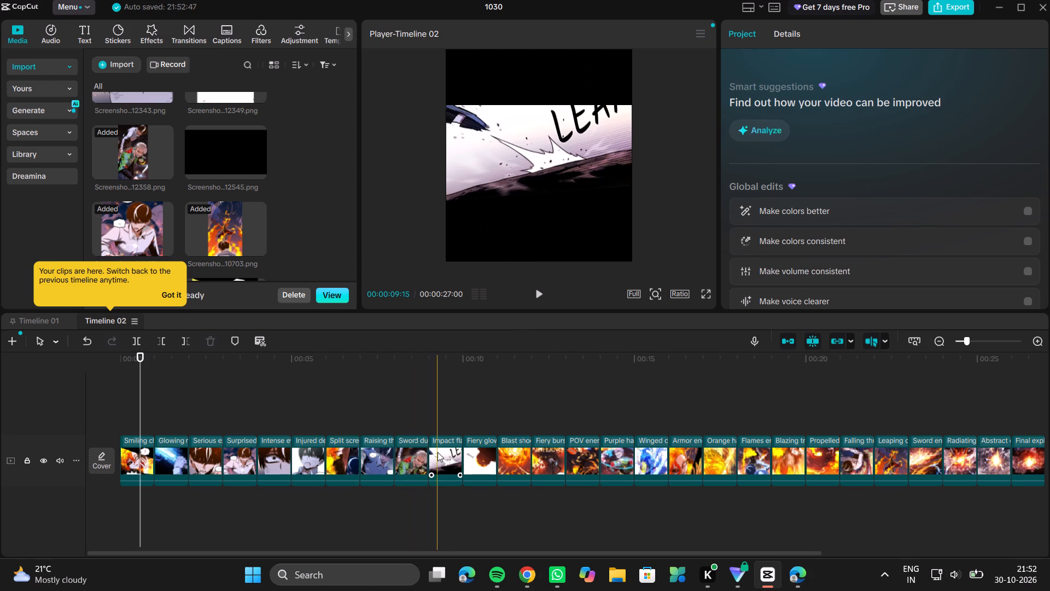
Lift the "Sword du…", "Raising…" and "Injured…" clips off the main track onto overlay tracks above it.
left_click_drag(421, 457, 415, 386)
left_click_drag(376, 473, 367, 418)
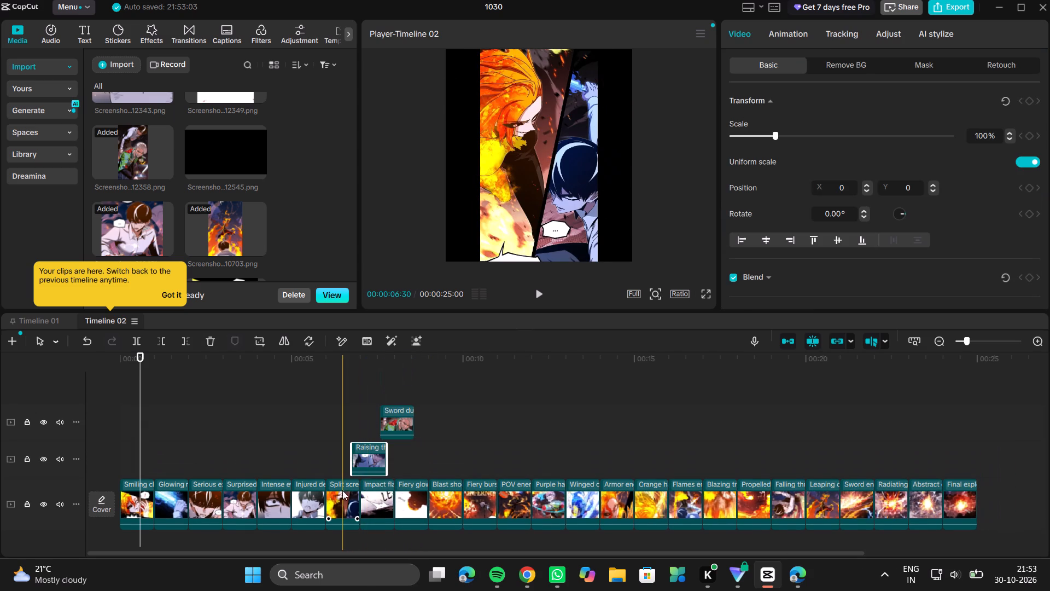
left_click(342, 497)
left_click_drag(313, 505, 311, 441)
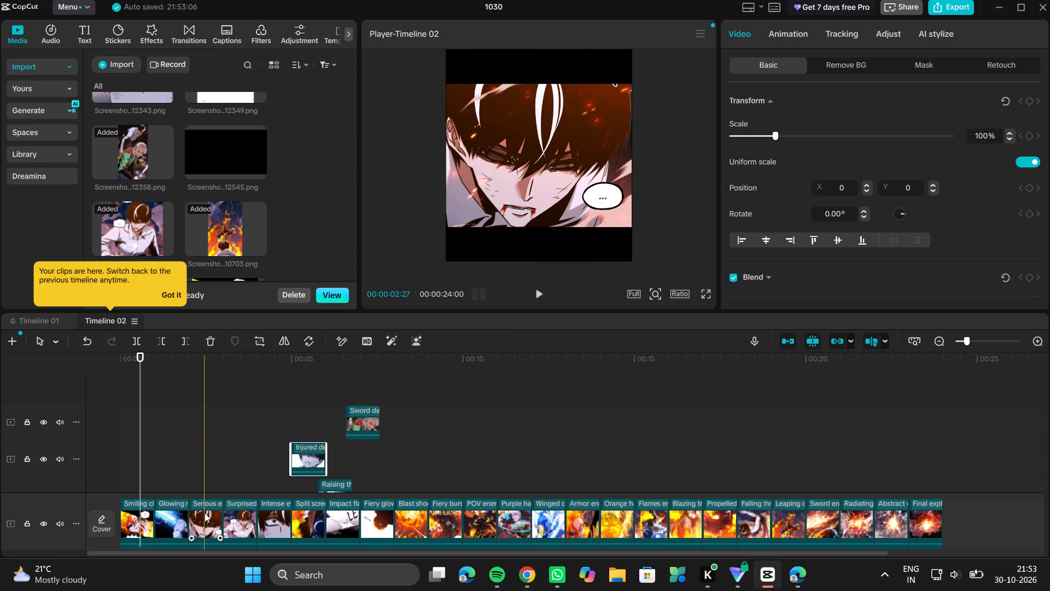
Lift the "Serious…", "Surprised…" and "Intense…" clips off the main track onto the overlay tracks.
left_click_drag(209, 519, 223, 455)
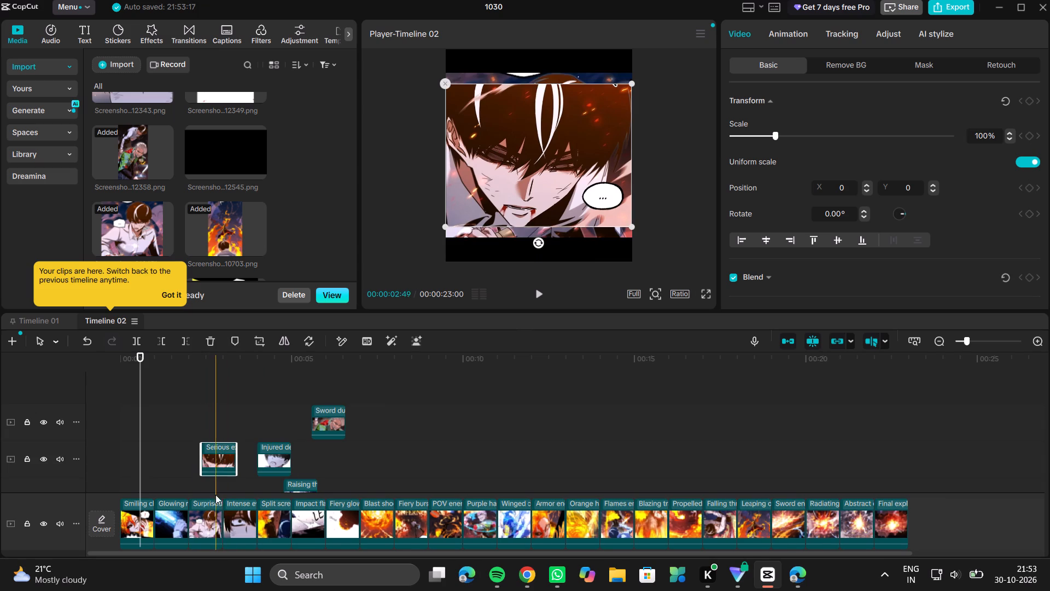
left_click_drag(212, 515, 256, 448)
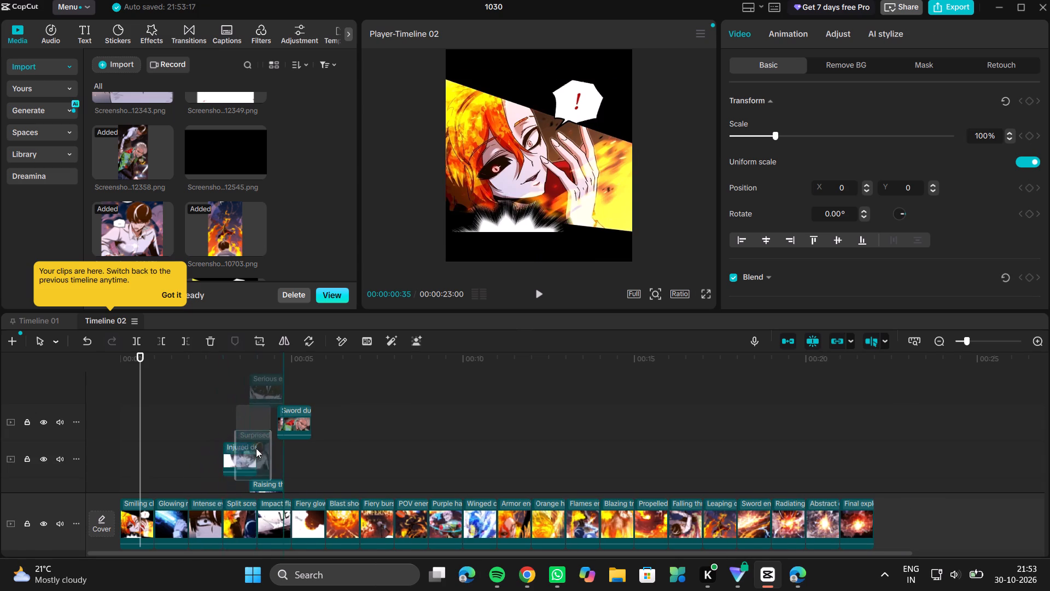
left_click_drag(256, 448, 193, 455)
scroll(193, 455, "down", 2)
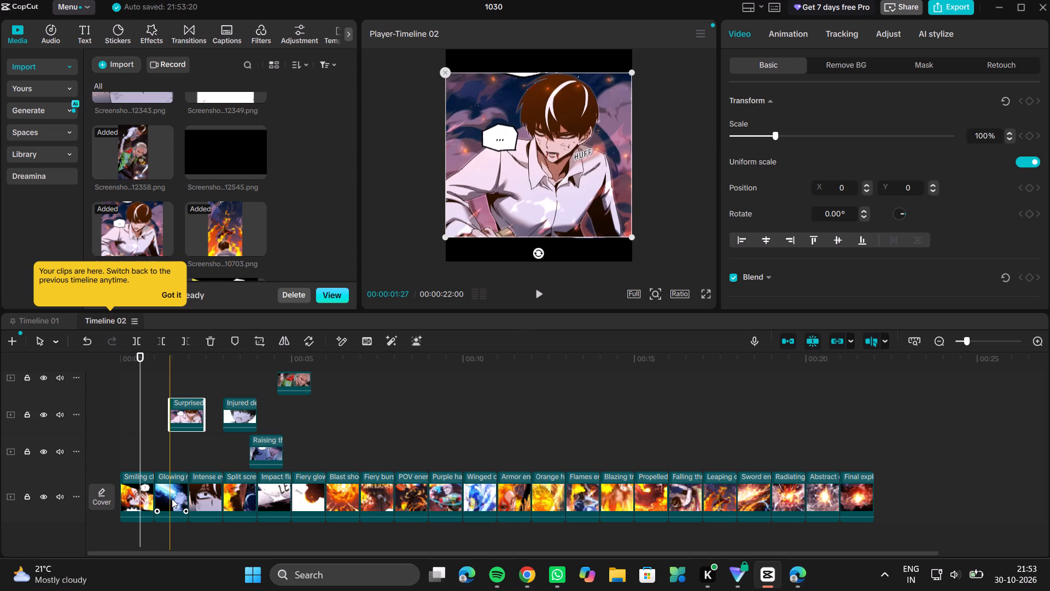
left_click_drag(207, 497, 150, 435)
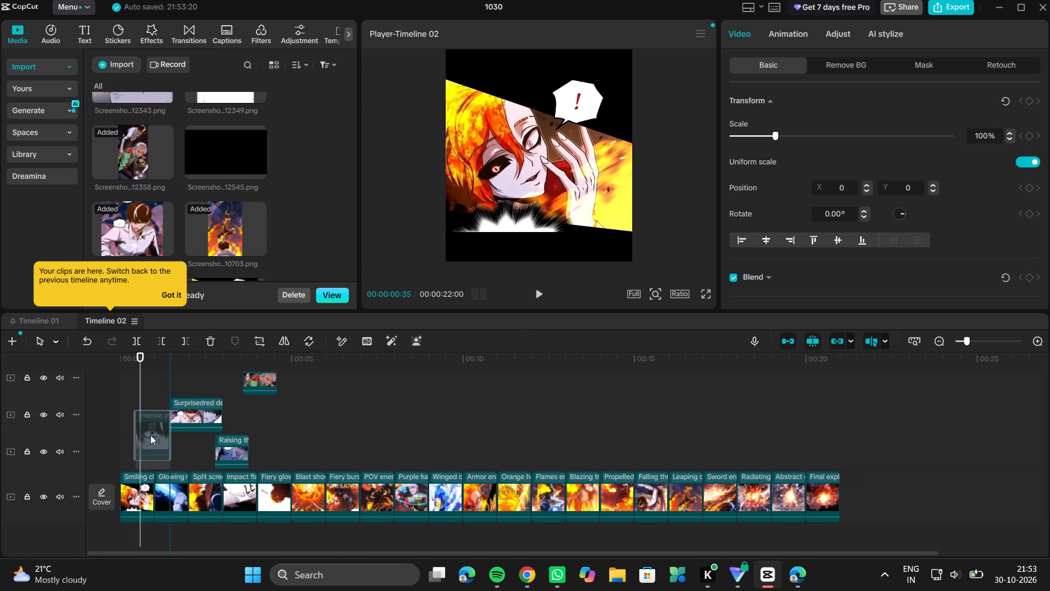
left_click_drag(150, 435, 148, 433)
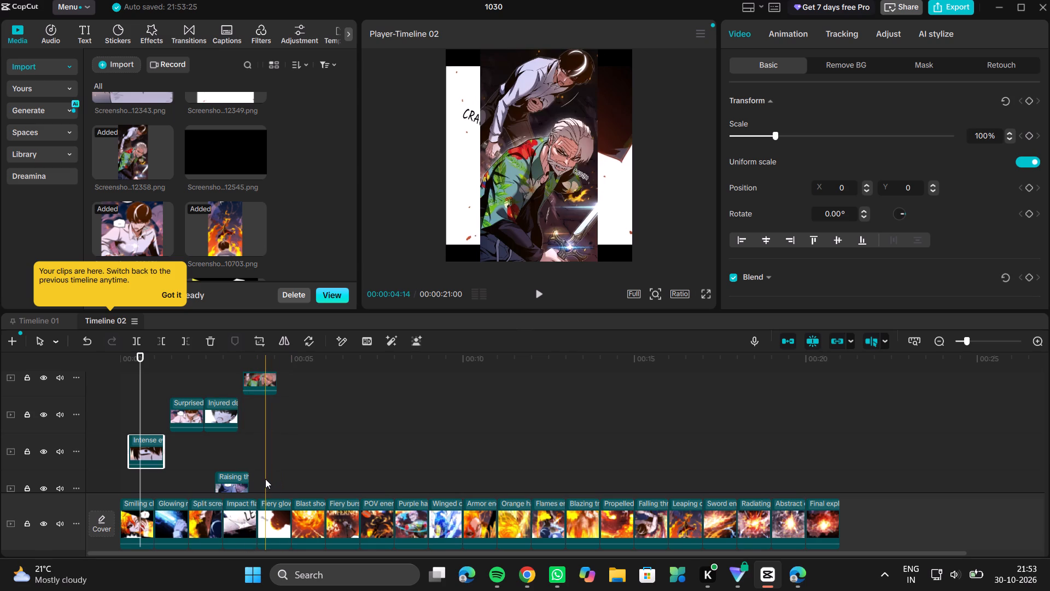
Lift the "Fiery glow" and "Purple ha…" clips off the main track onto the overlay tracks.
left_click_drag(274, 529, 280, 442)
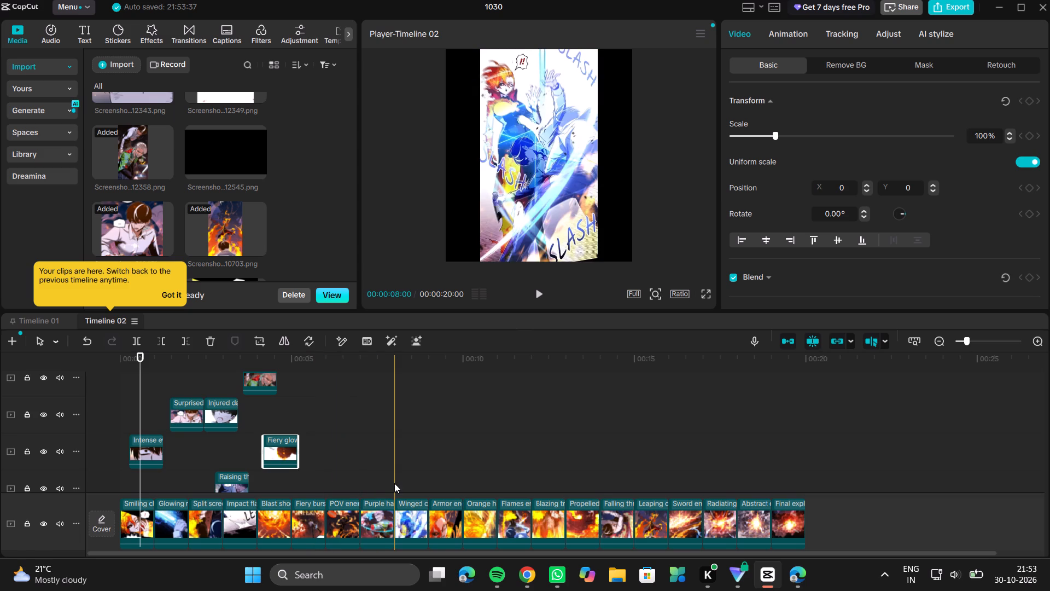
left_click_drag(380, 512, 374, 430)
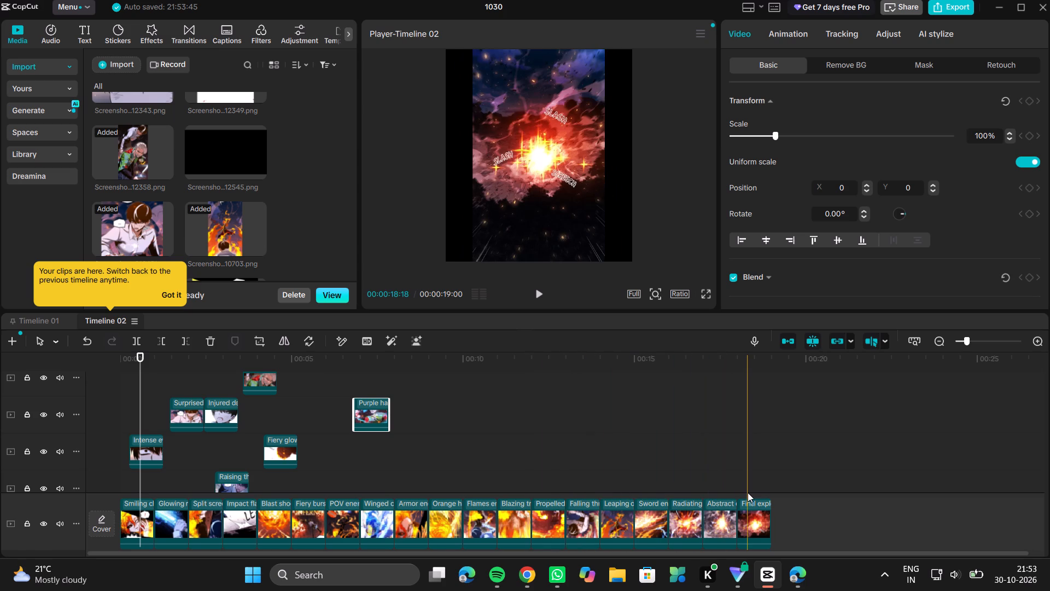
Permanently delete the AI clipper's saved highlight clips from the media library.
left_click(293, 291)
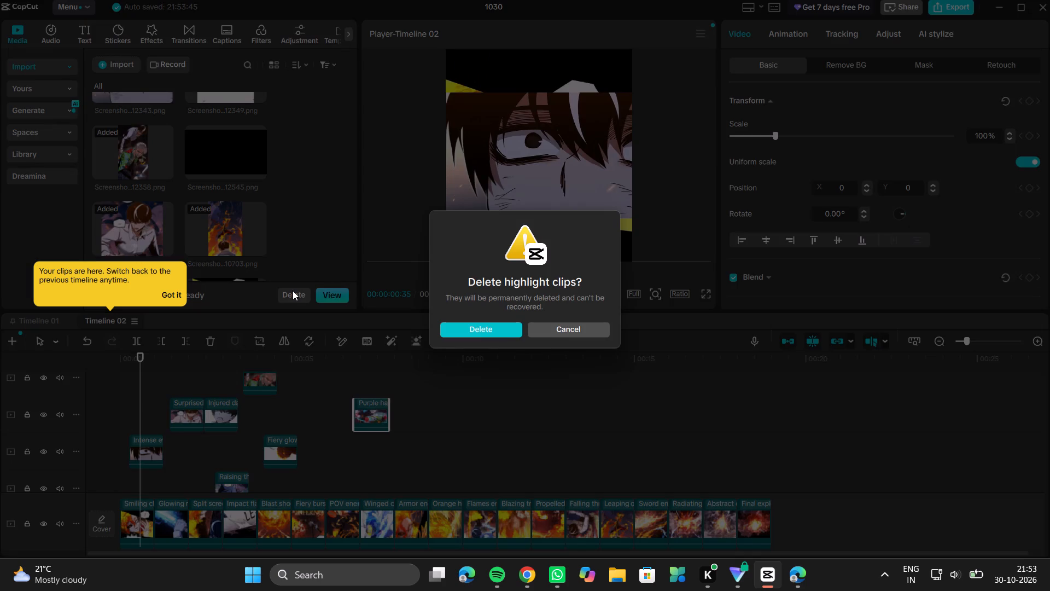
left_click(486, 327)
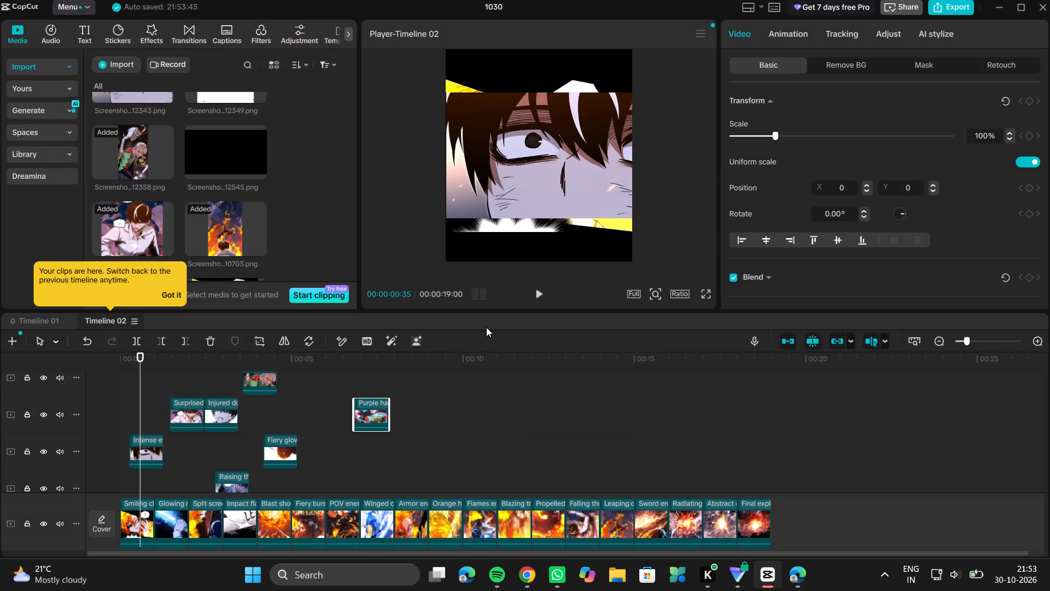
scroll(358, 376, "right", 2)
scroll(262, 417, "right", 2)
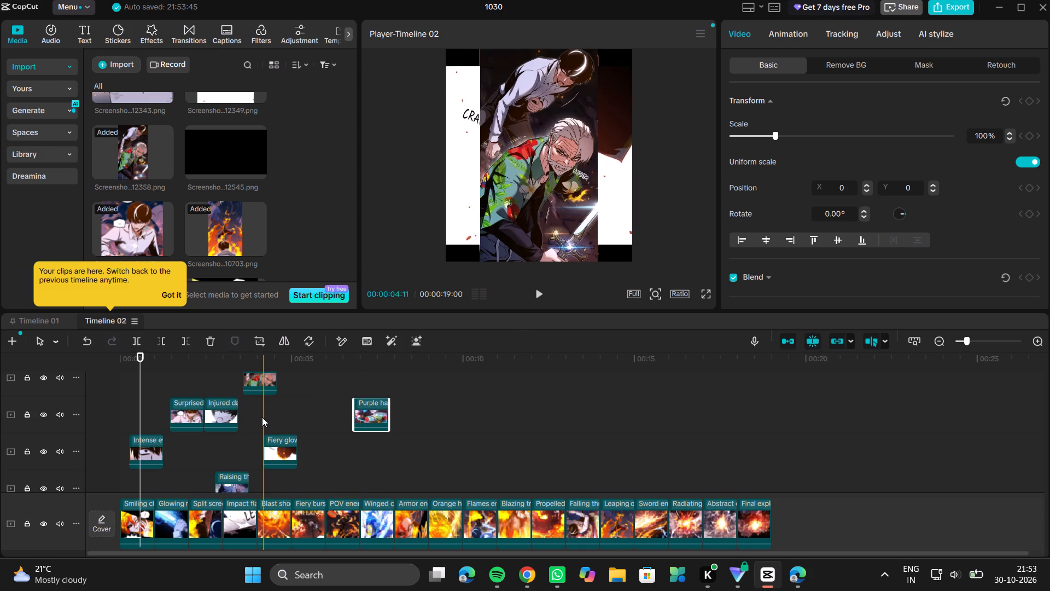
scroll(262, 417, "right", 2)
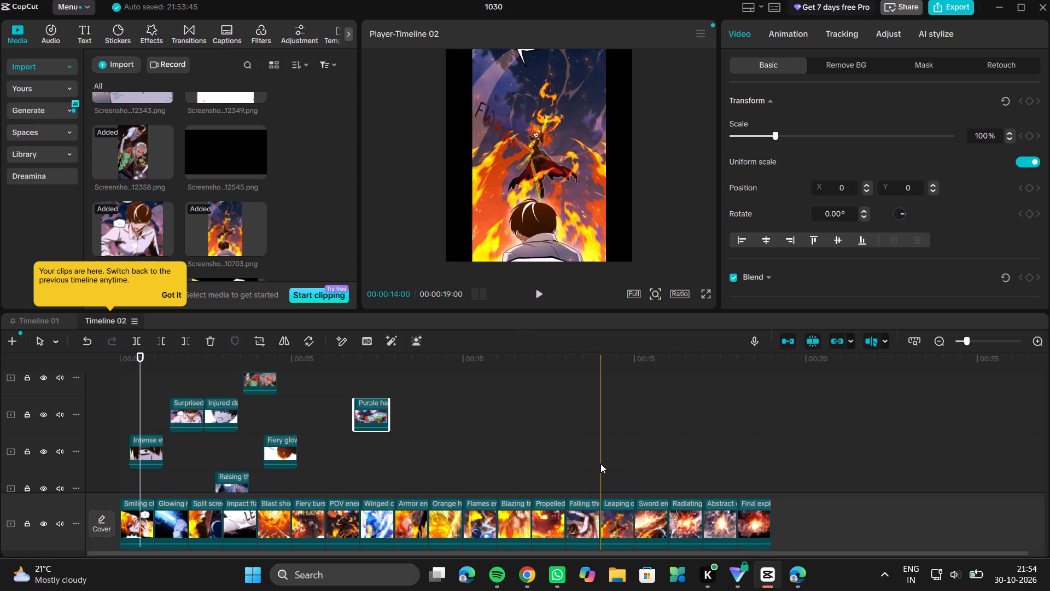
Move the "Leaping…" clip to the end of the main track, after the "Final expl…" clip.
left_click_drag(614, 526, 628, 511)
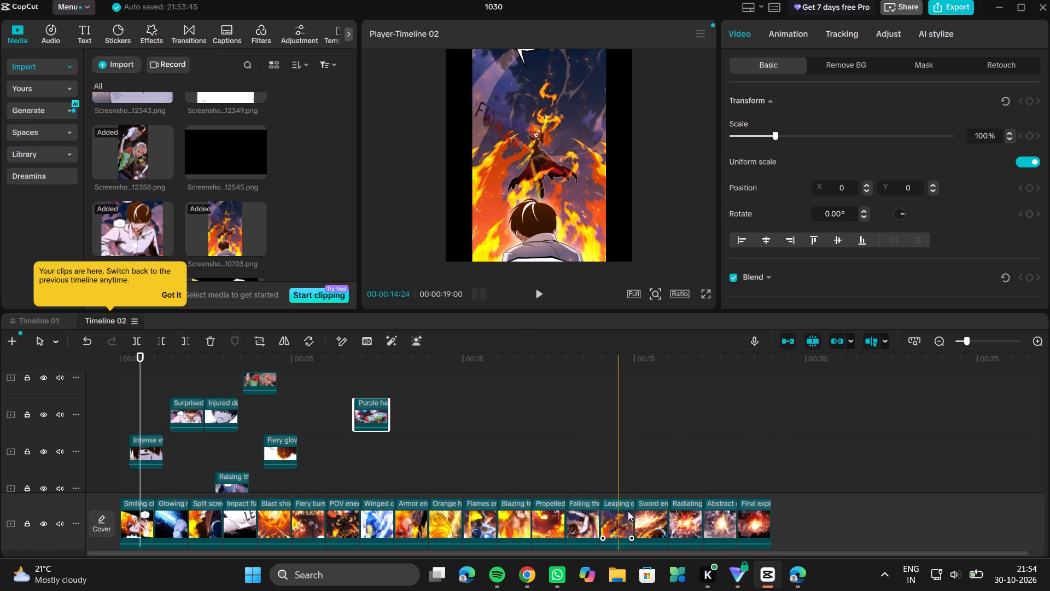
left_click_drag(628, 511, 767, 525)
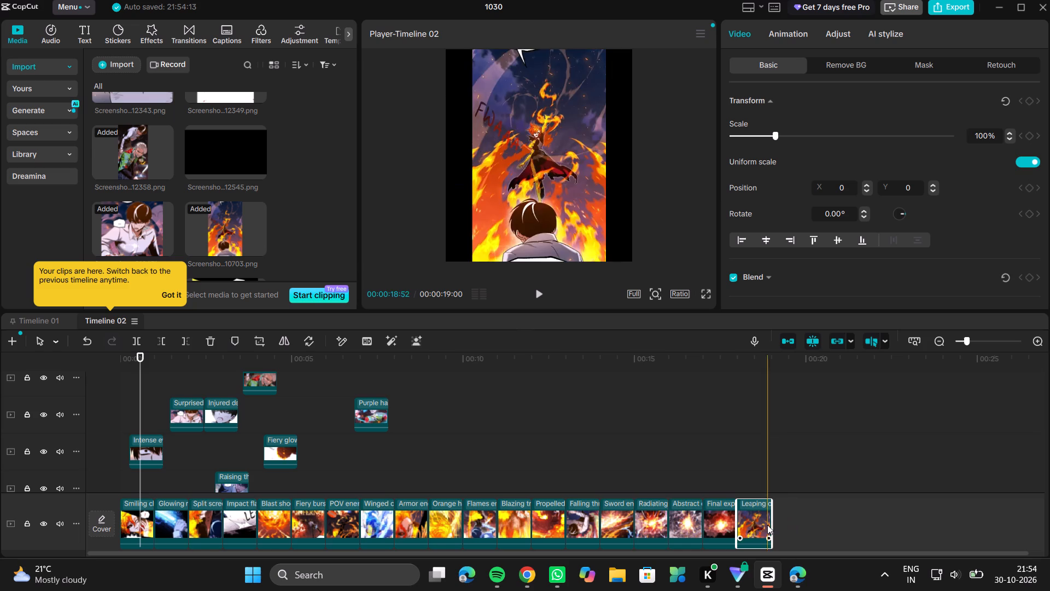
left_click_drag(752, 522, 837, 514)
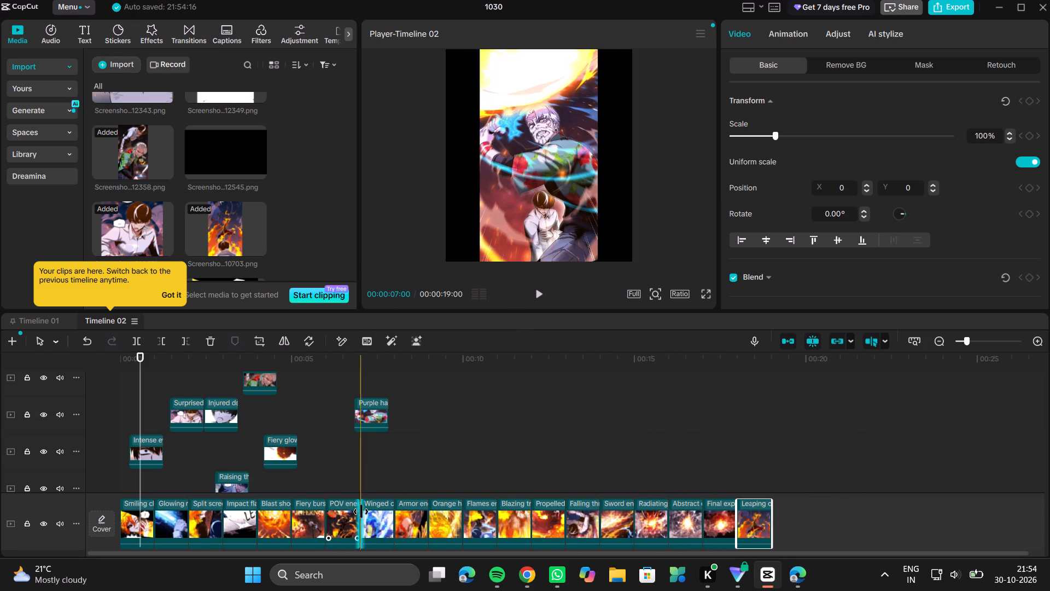
Lift the "Winged…" clip off the main track onto the overlay track holding "Fiery glow", at about 8 seconds.
left_click_drag(381, 525, 452, 446)
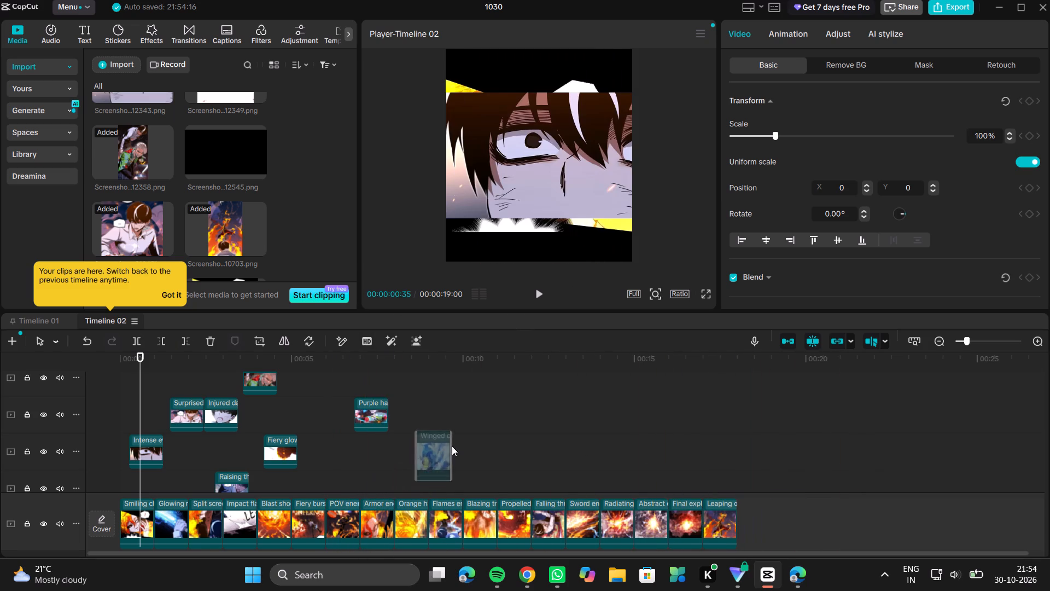
left_click_drag(452, 446, 454, 443)
left_click_drag(450, 439, 423, 458)
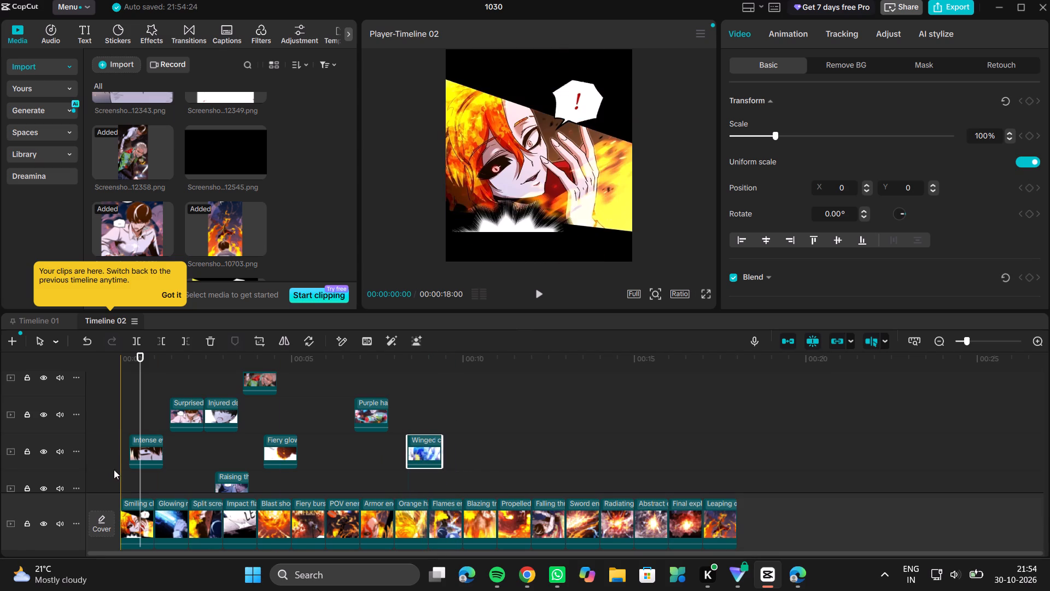
Move the "Intense…" and "Raising…" overlay clips down to the end of the main track, in that order.
left_click_drag(142, 450, 612, 447)
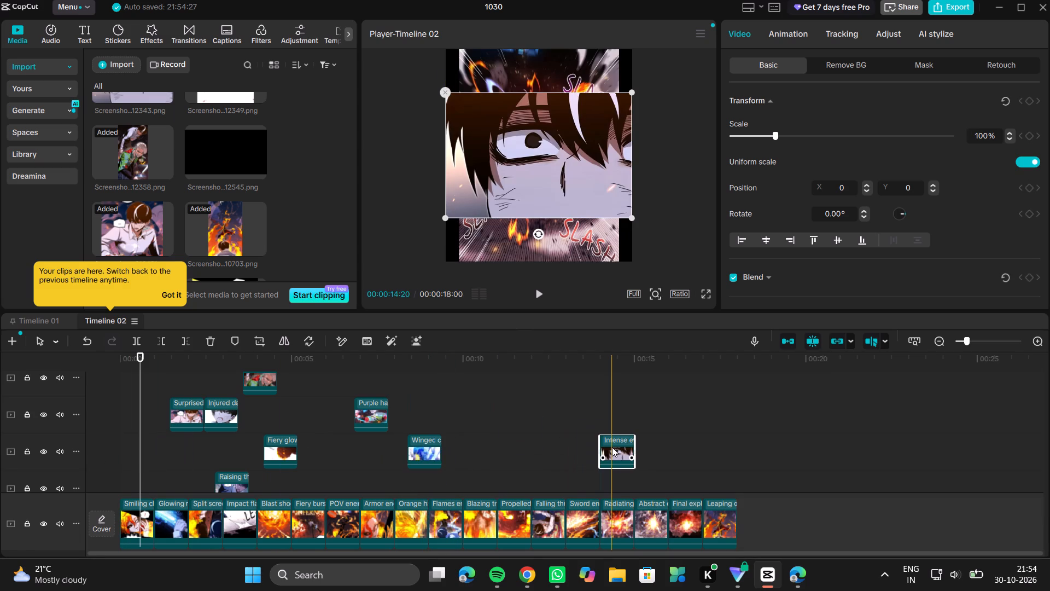
left_click_drag(612, 447, 749, 512)
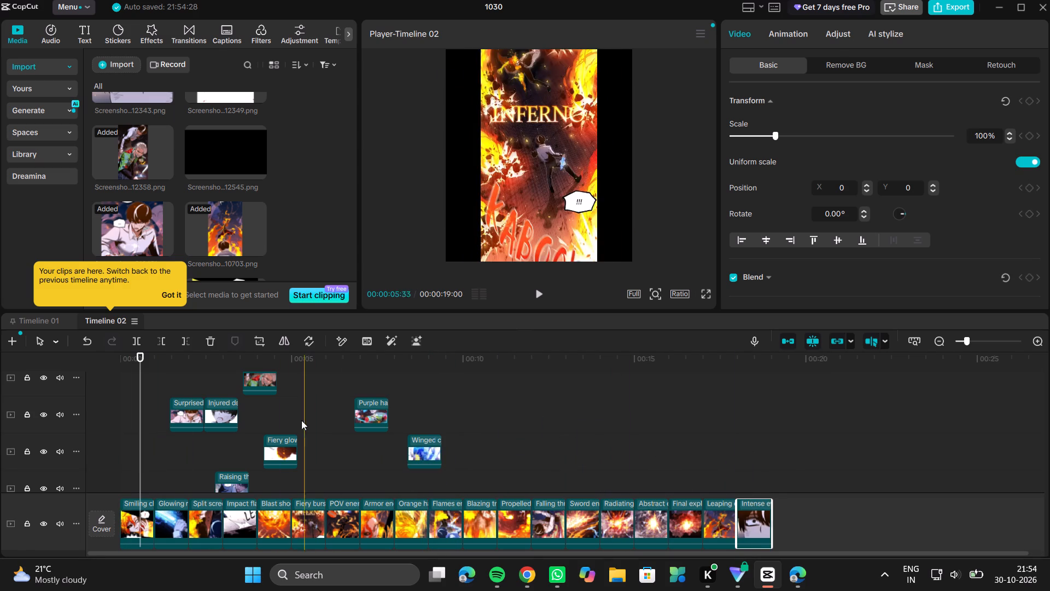
left_click_drag(235, 476, 894, 560)
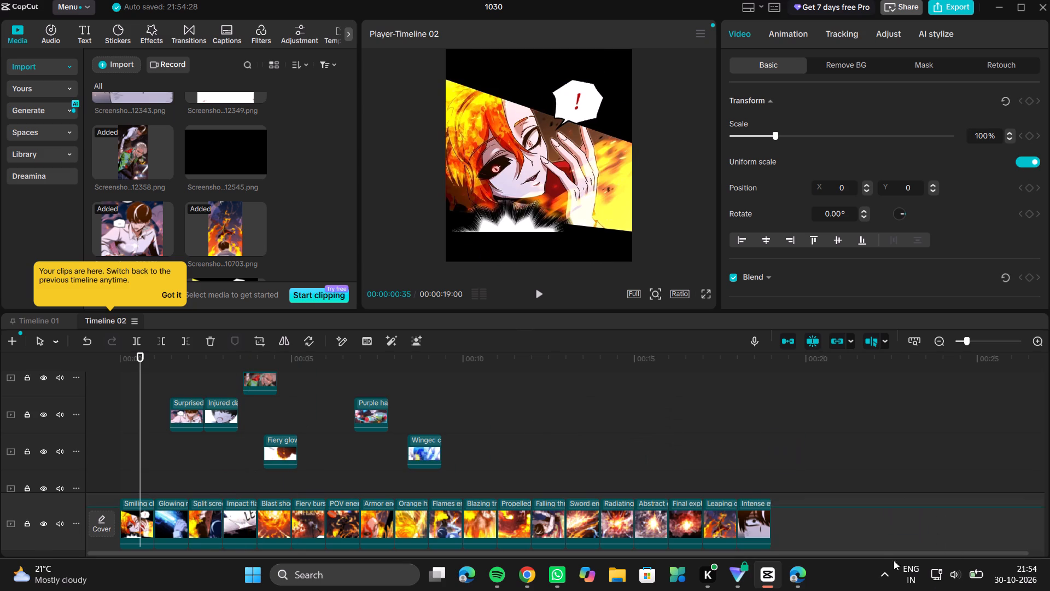
left_click_drag(894, 560, 781, 511)
Move the overlay clips "Fiery glow", "Surprised…", "Injured…", "Purple ha…" and "Winged…" past the main track's end, keeping them on overlay tracks.
scroll(582, 489, "left", 1)
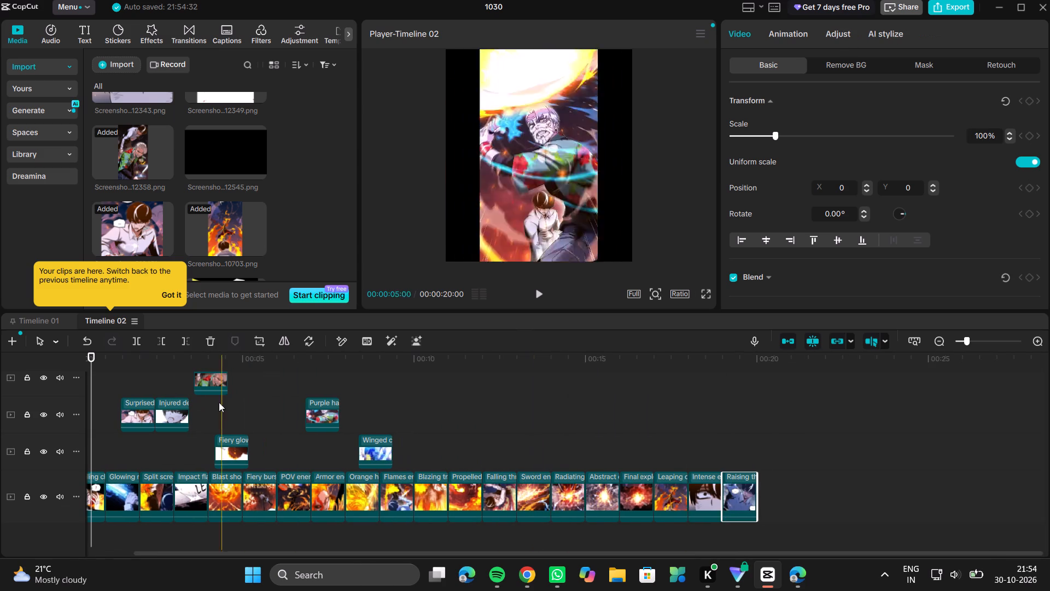
left_click_drag(221, 437, 773, 524)
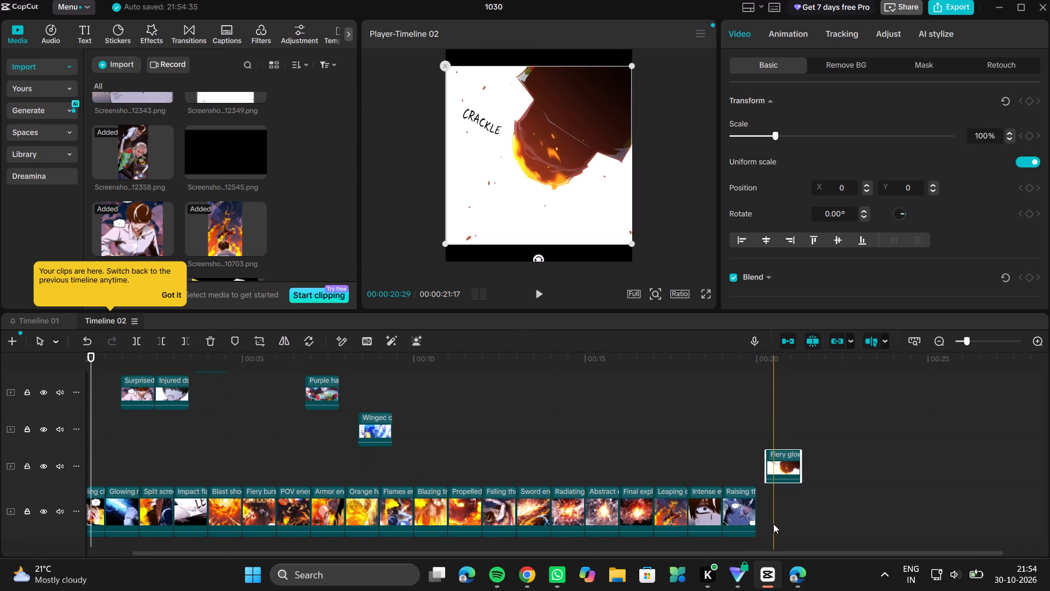
scroll(422, 310, "left", 1)
left_click_drag(143, 394, 315, 362)
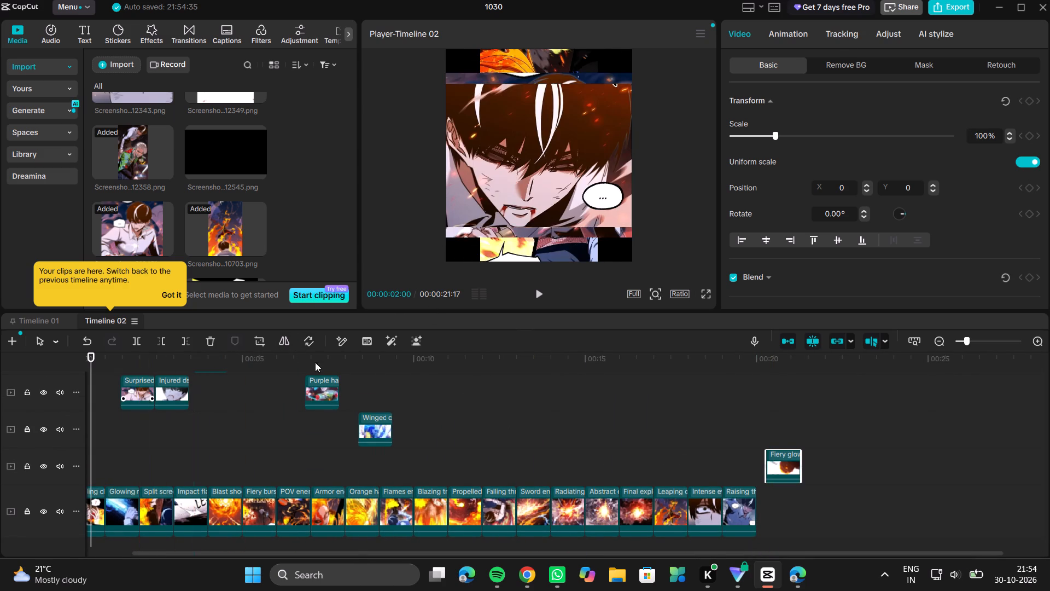
left_click_drag(315, 362, 814, 442)
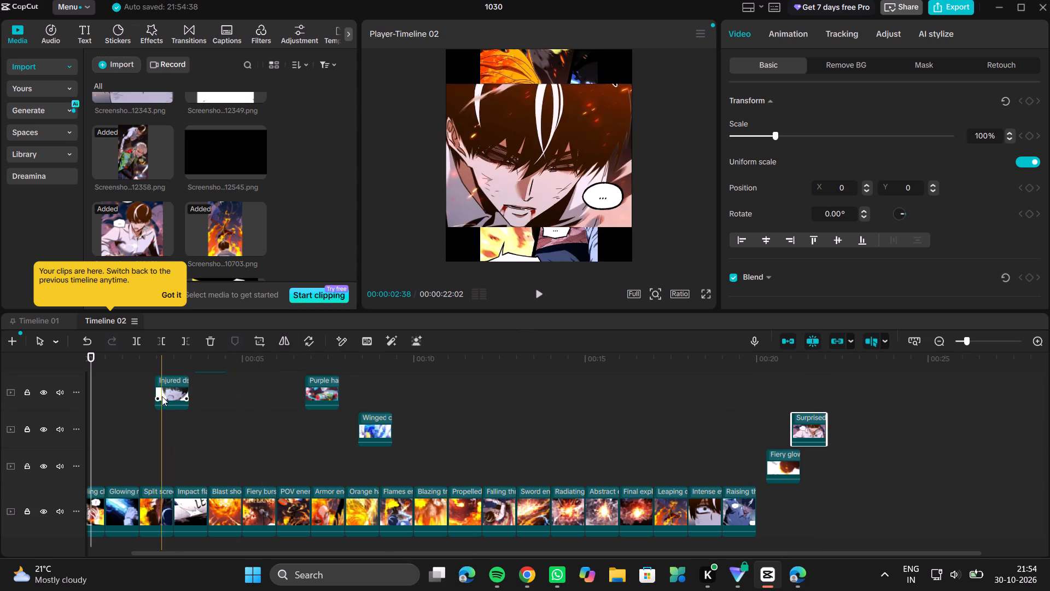
left_click_drag(162, 396, 768, 410)
left_click_drag(313, 400, 820, 430)
left_click_drag(382, 429, 677, 430)
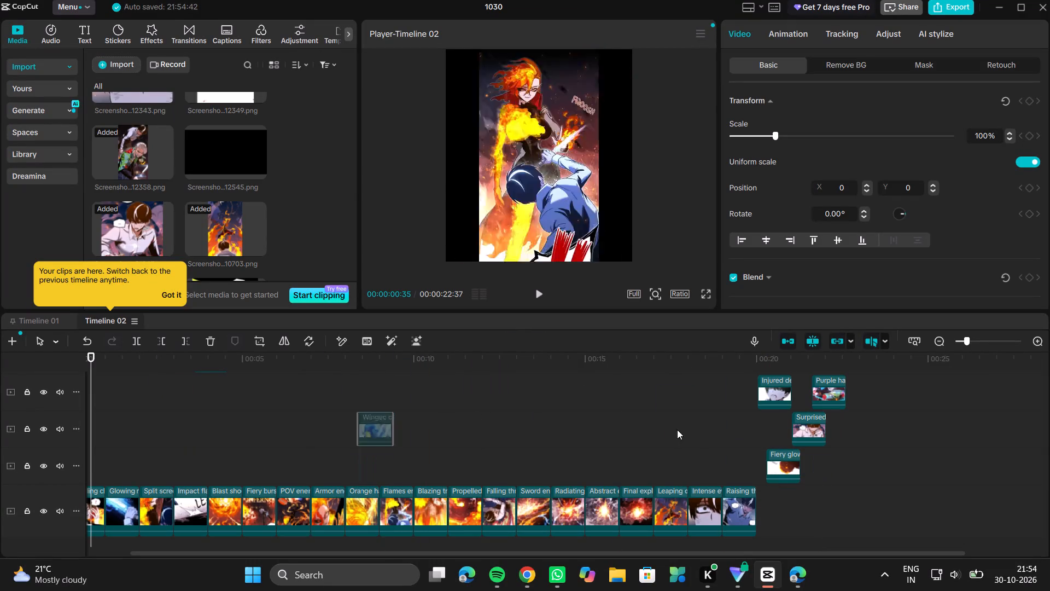
left_click_drag(677, 430, 868, 485)
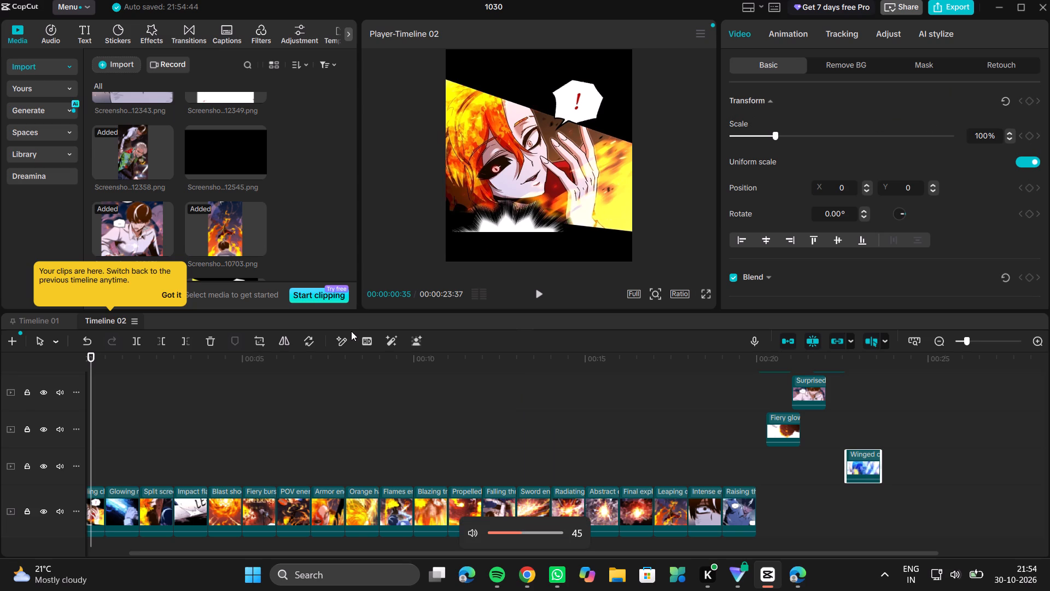
At about 2 seconds, move the overlay face image with the "..." bubble off the canvas, to about X -117, Y -3402.
scroll(245, 420, "right", 8)
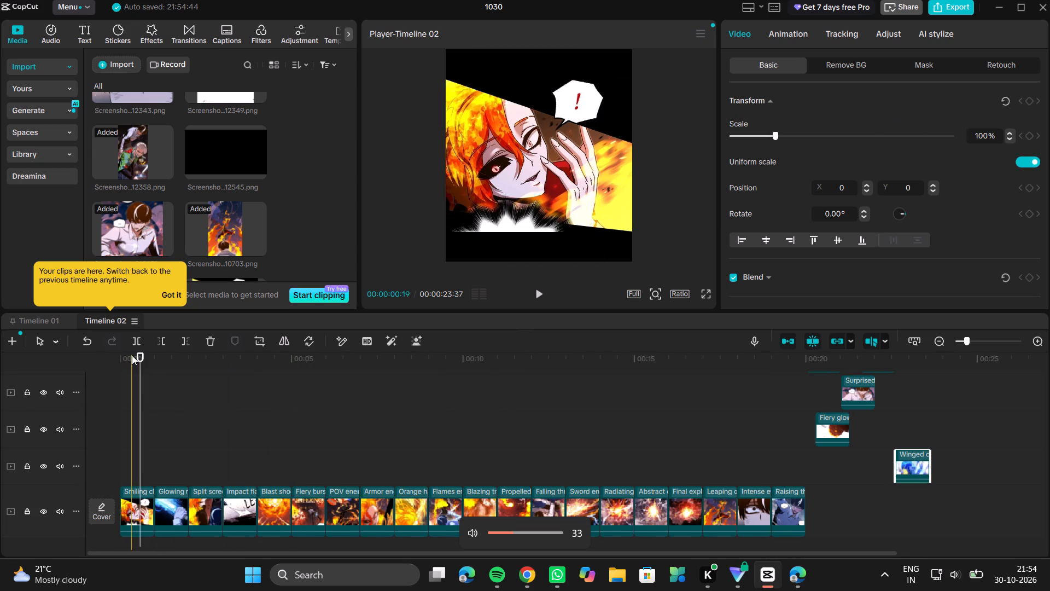
left_click_drag(141, 355, 156, 367)
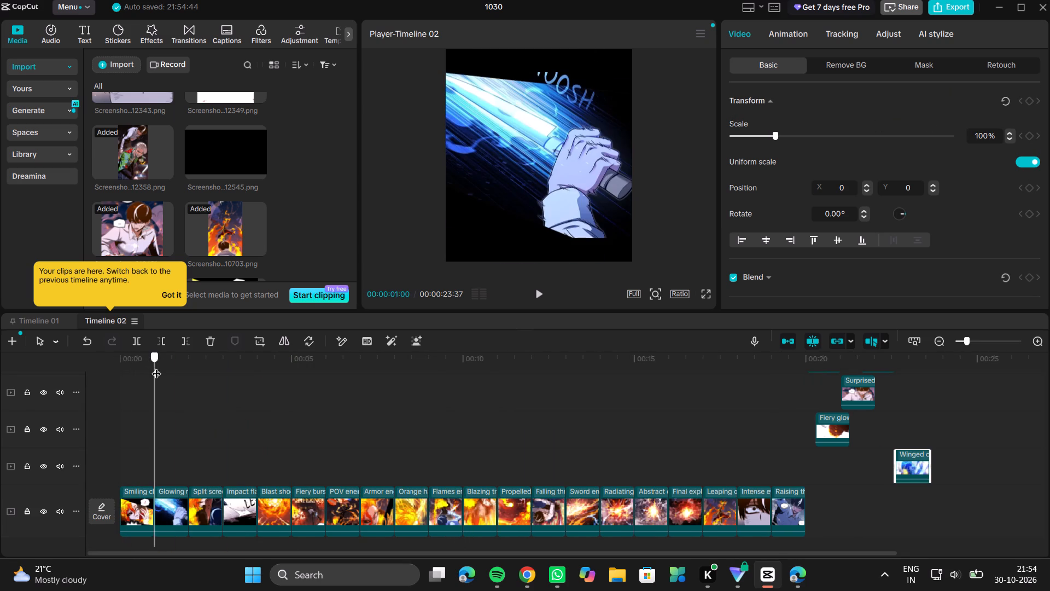
left_click_drag(156, 367, 201, 375)
left_click(209, 508)
scroll(209, 508, "down", 2)
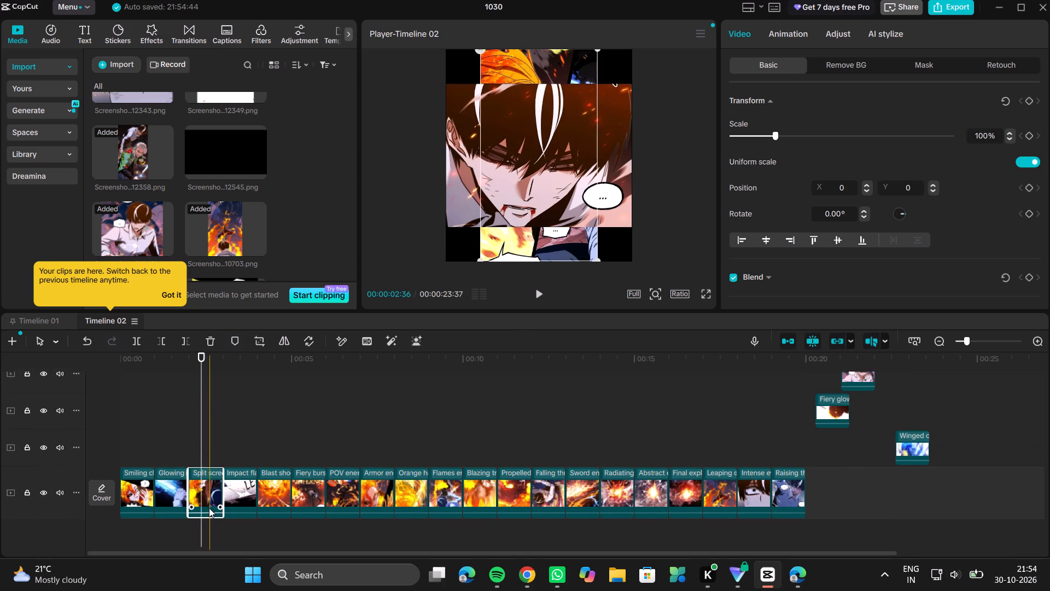
scroll(209, 508, "down", 1)
left_click(209, 491)
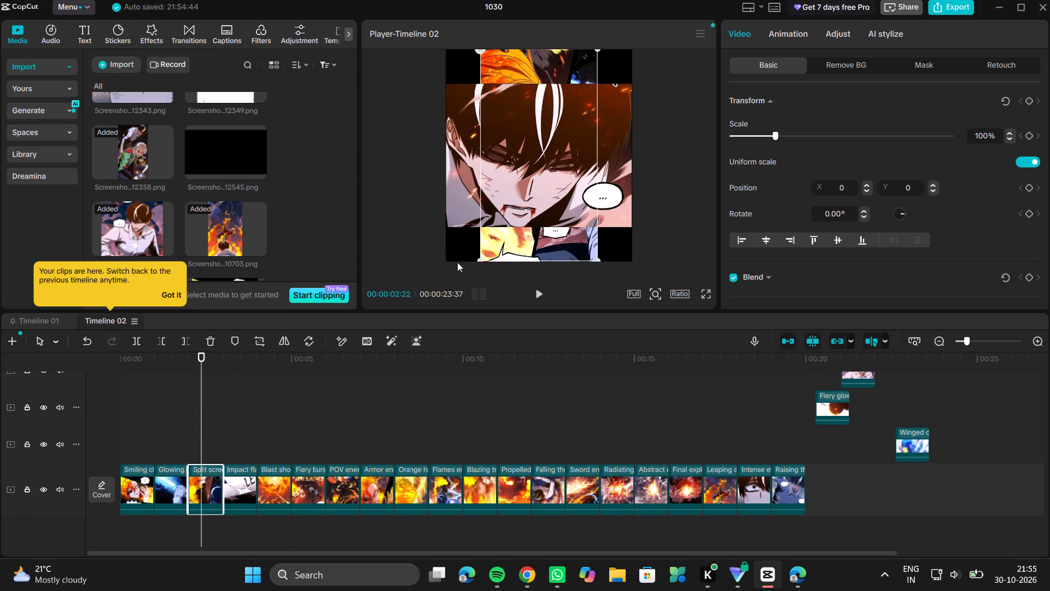
left_click(464, 200)
left_click_drag(464, 200, 507, 219)
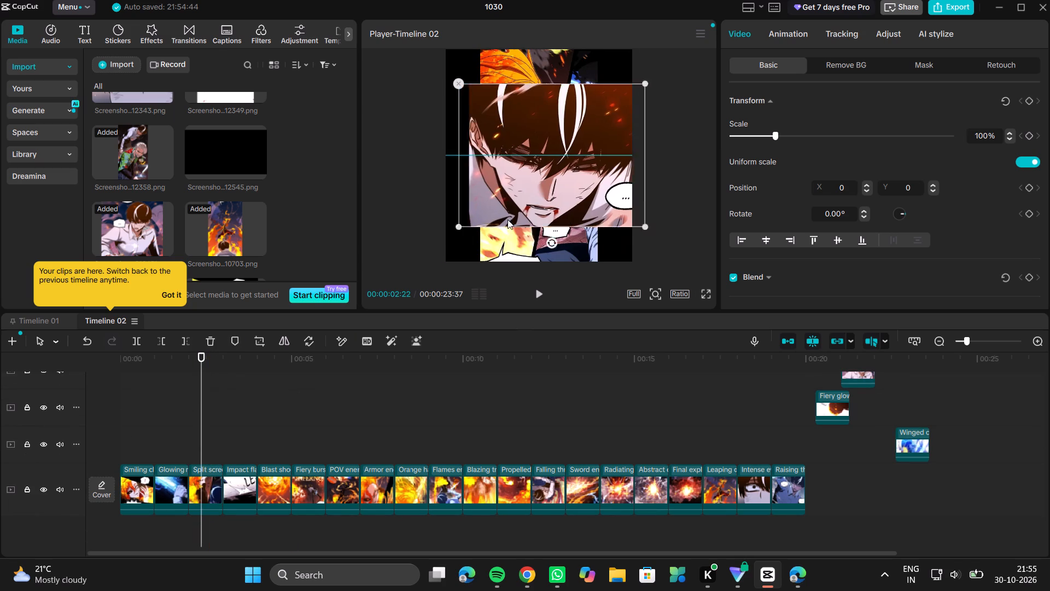
left_click_drag(507, 219, 458, 388)
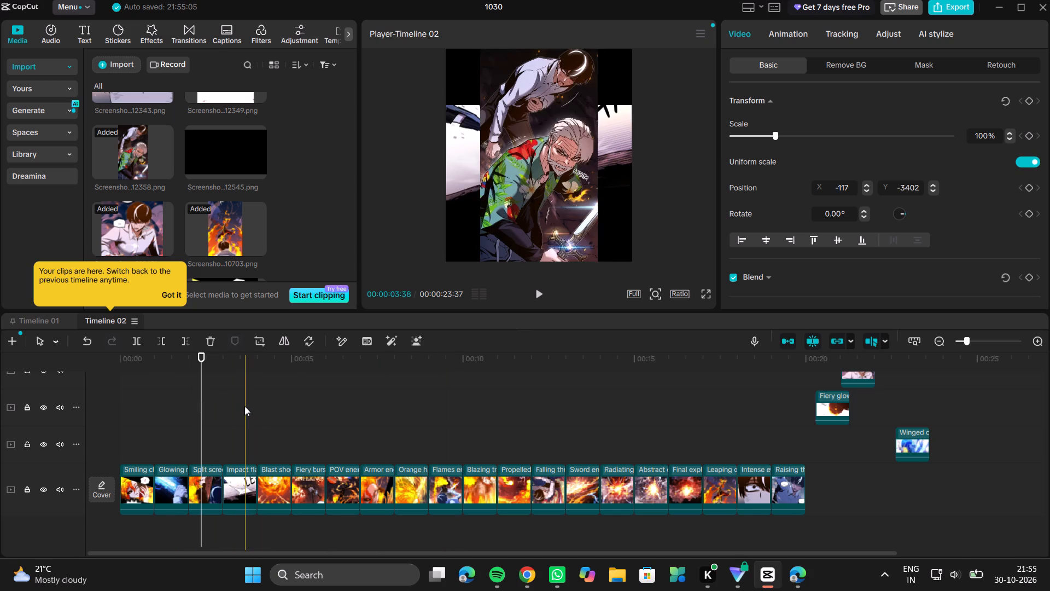
Lift the "Impact fl…" clip off the main track onto an overlay track past the main track's end, below "Fiery glow".
left_click_drag(241, 494, 628, 463)
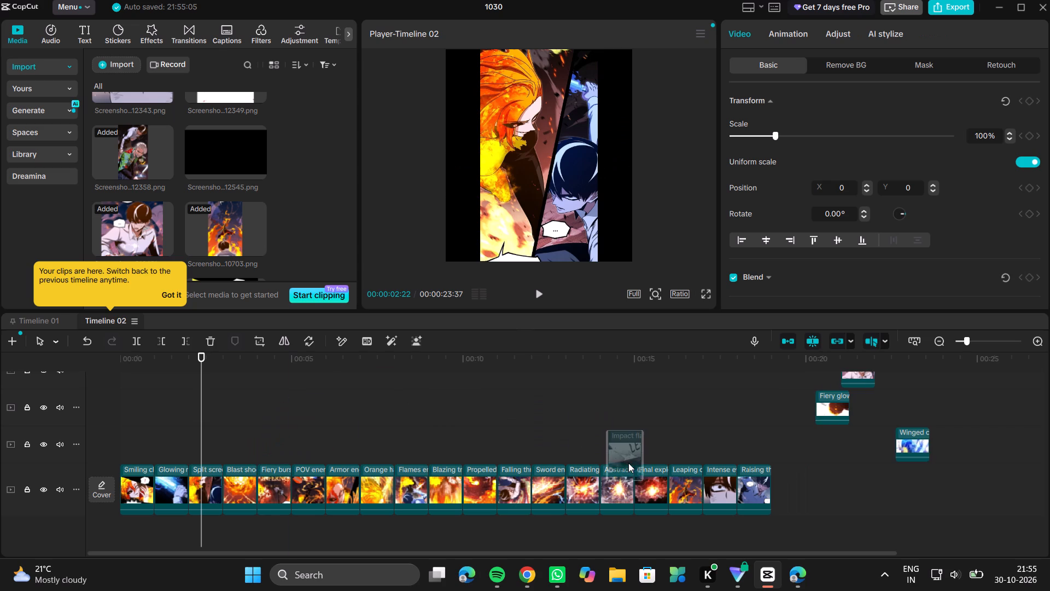
left_click_drag(628, 463, 800, 444)
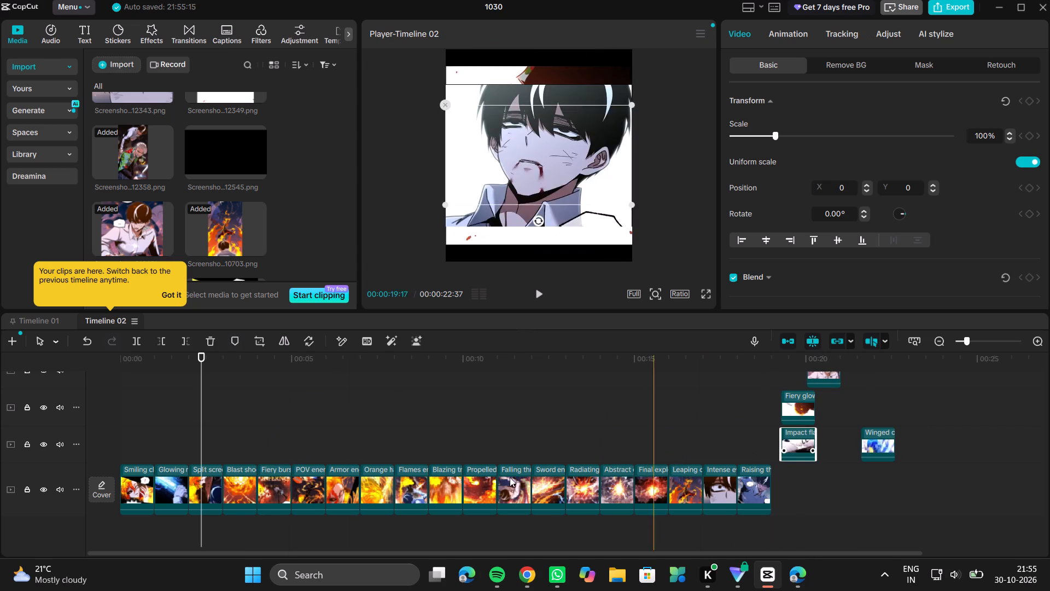
Move "Blast sho…" to the end of the main track, leaving "Split scre…" on the main track between "Glowing…" and "Fiery burs…".
left_click_drag(206, 469, 217, 400)
left_click_drag(217, 415, 245, 414)
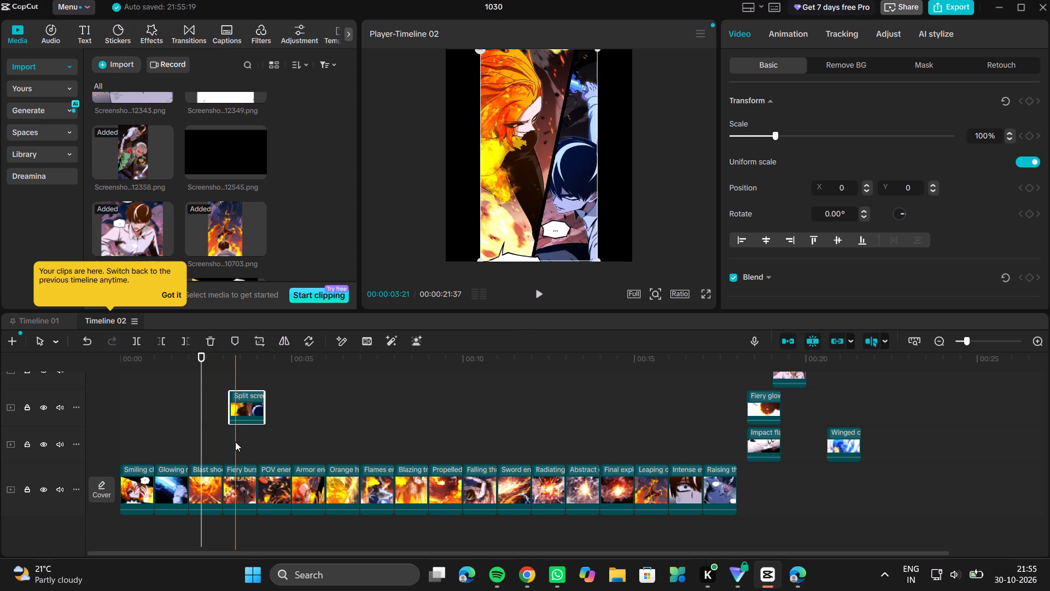
left_click_drag(207, 474, 760, 477)
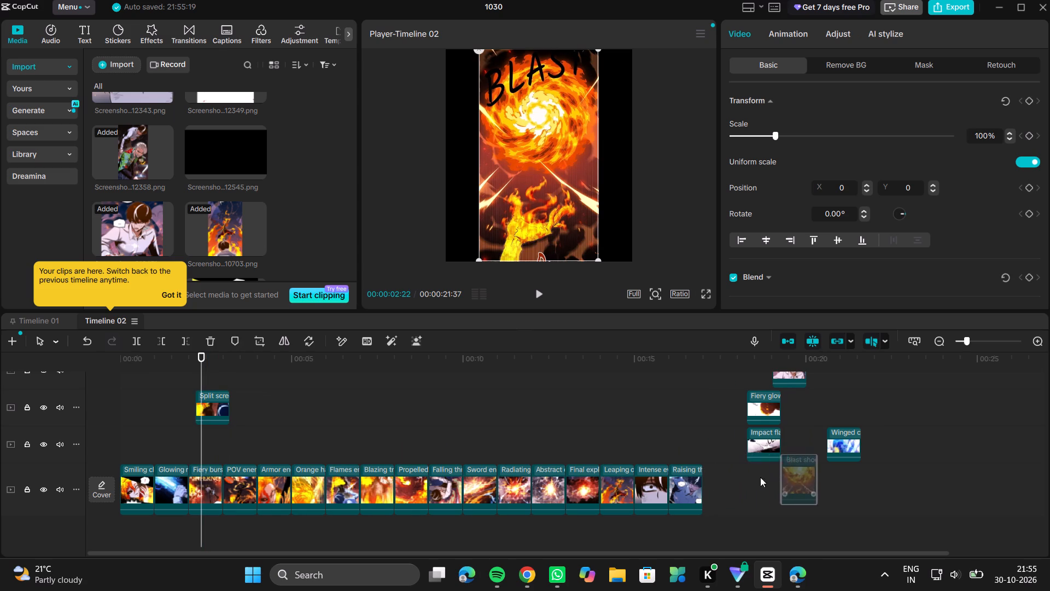
left_click_drag(760, 477, 744, 479)
left_click_drag(212, 403, 199, 491)
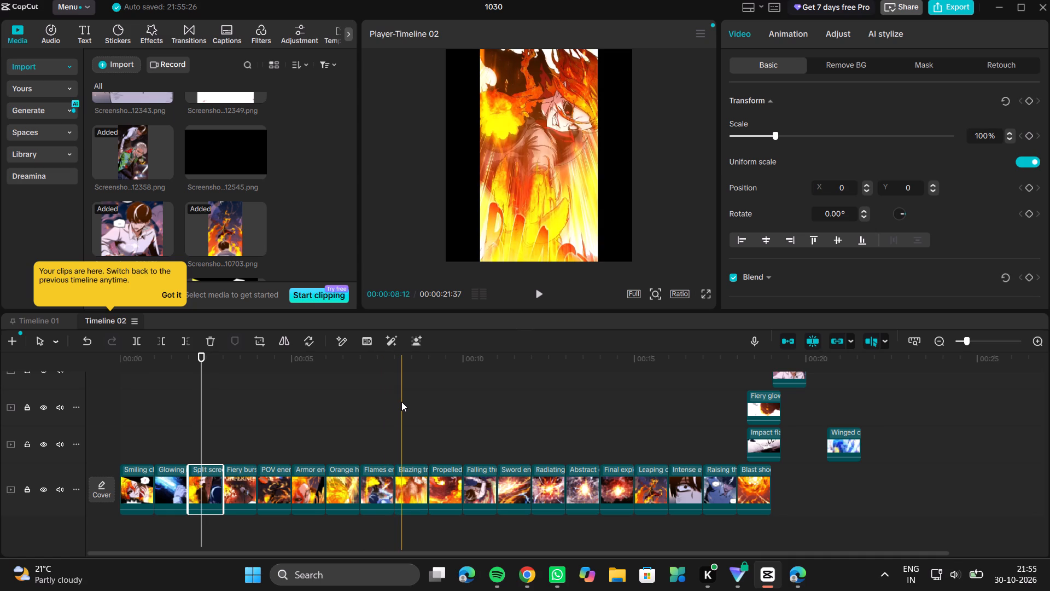
Bring the "Winged…" overlay clip down onto the main track between the "Flames e…" and "Blazing t…" clips.
left_click_drag(376, 484, 486, 424)
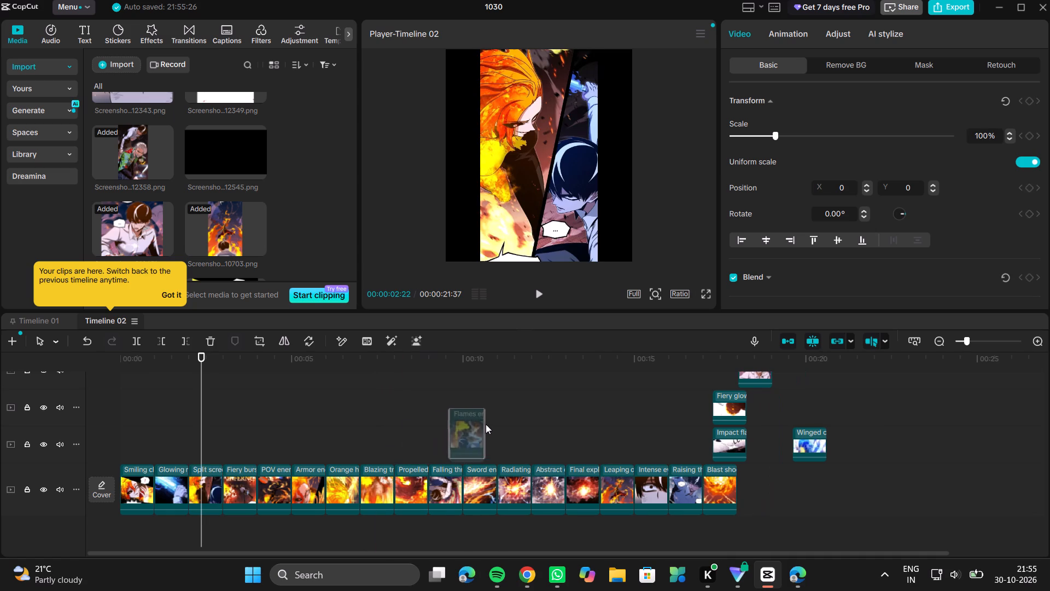
left_click_drag(486, 424, 500, 422)
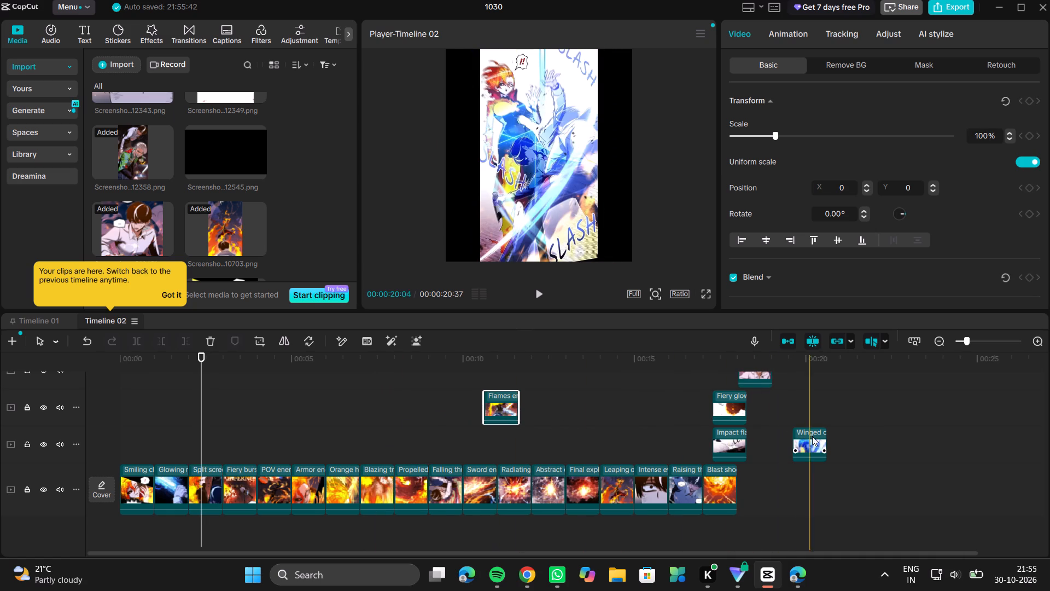
left_click_drag(815, 437, 374, 496)
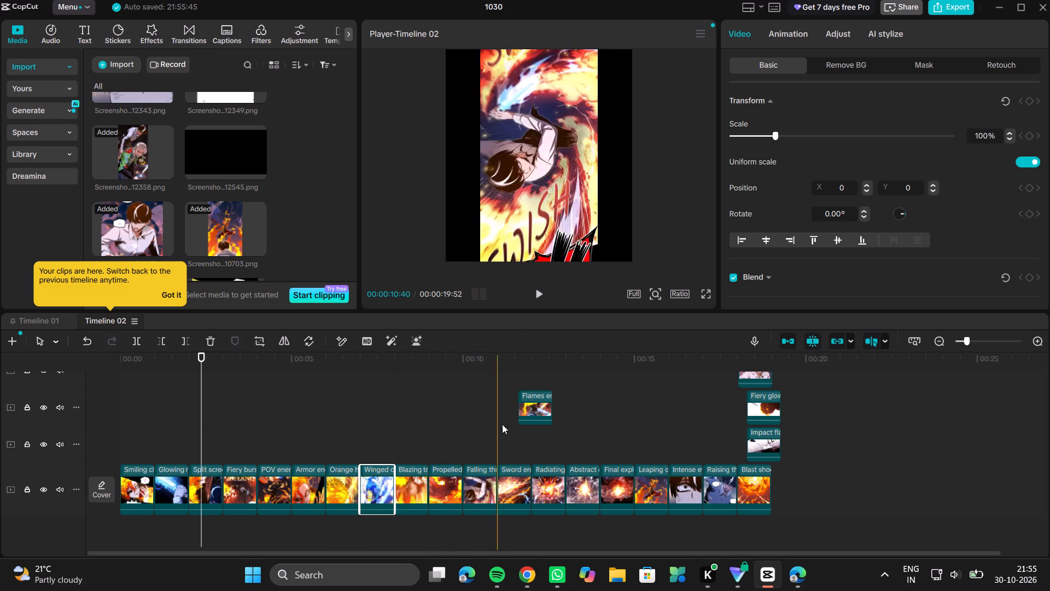
left_click(546, 430)
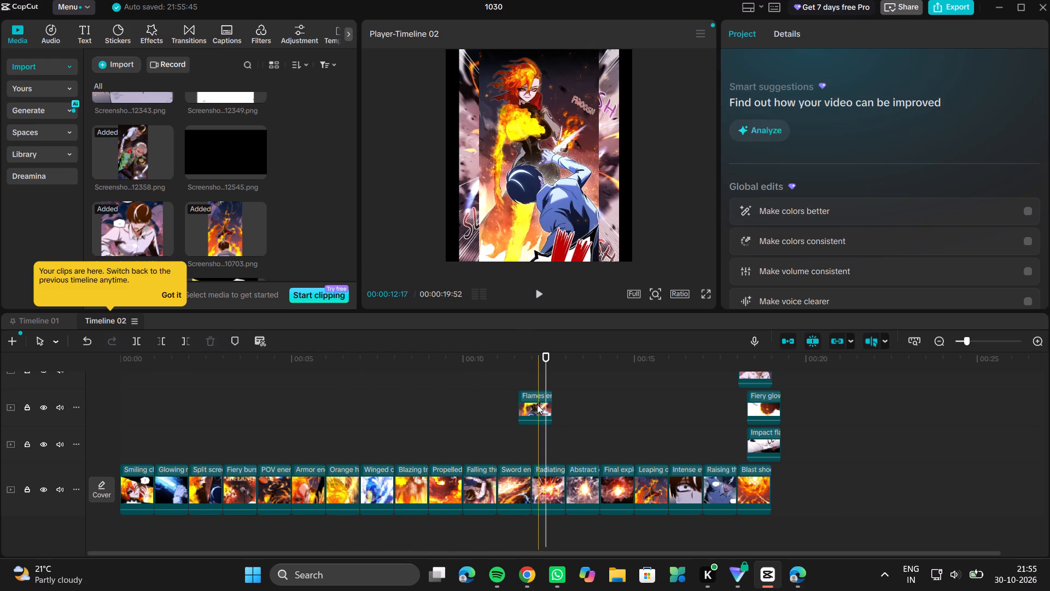
left_click_drag(535, 395, 370, 479)
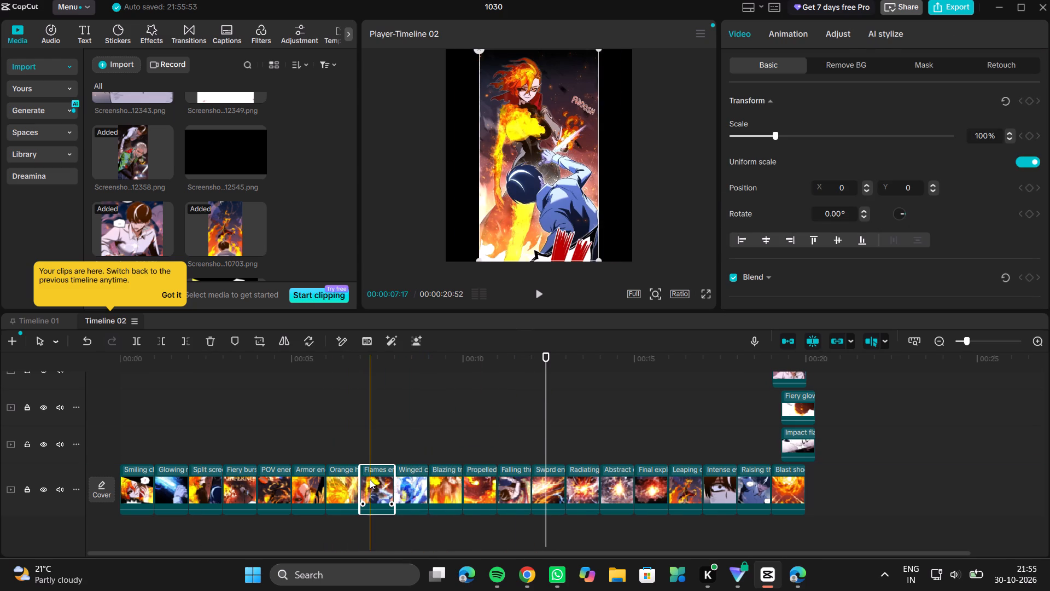
Lift the "Flames e…" and "Winged c…" clips off the main track onto the overlay tracks holding "Fiery glow" and "Impact fl…", around 14 to 15 seconds.
left_click(345, 408)
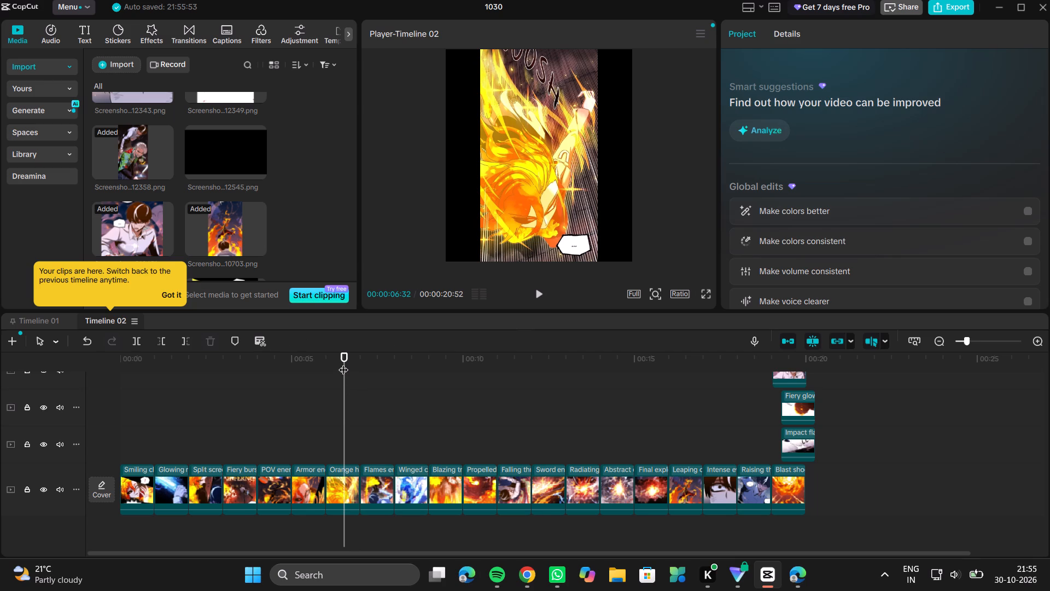
left_click_drag(343, 362, 368, 369)
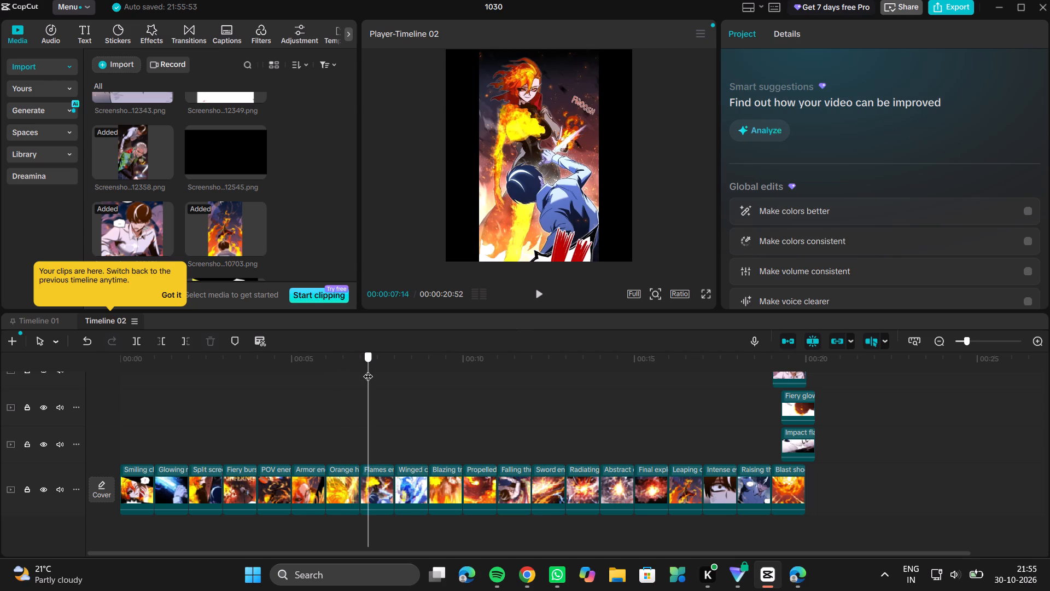
left_click_drag(368, 369, 445, 376)
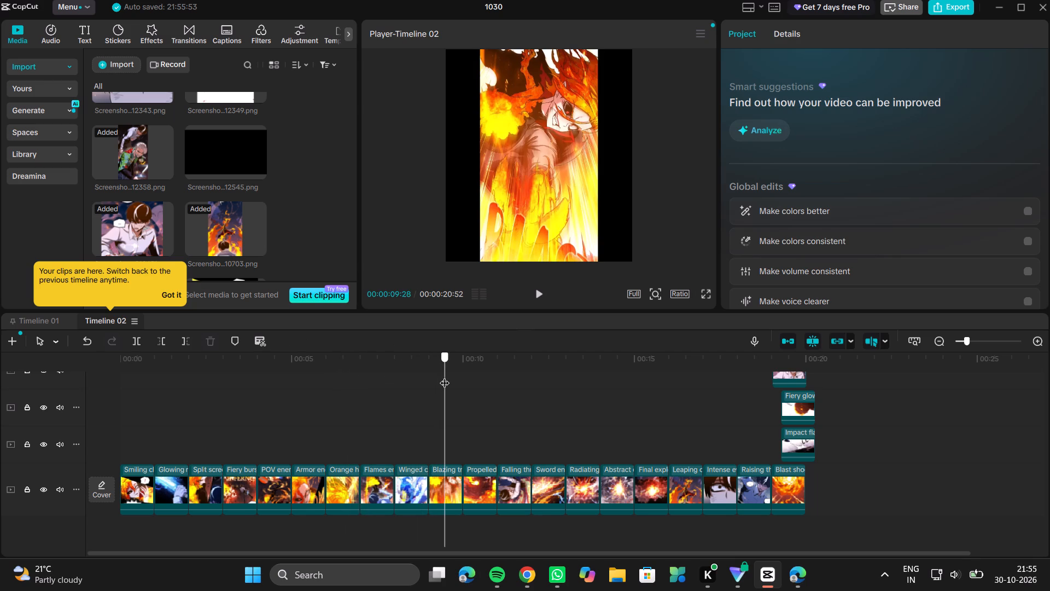
left_click_drag(445, 376, 503, 378)
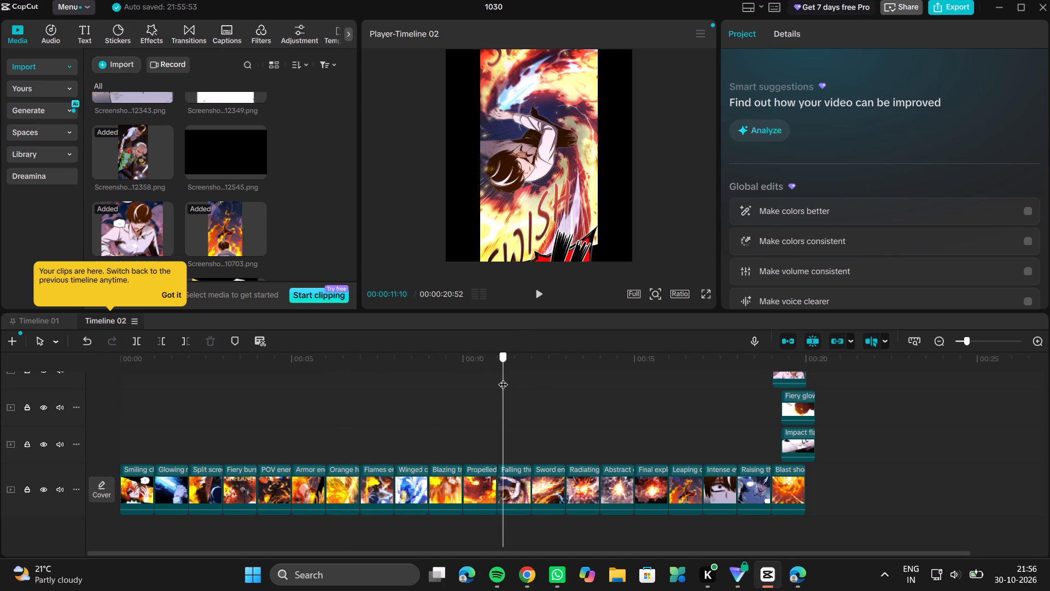
left_click_drag(503, 378, 659, 388)
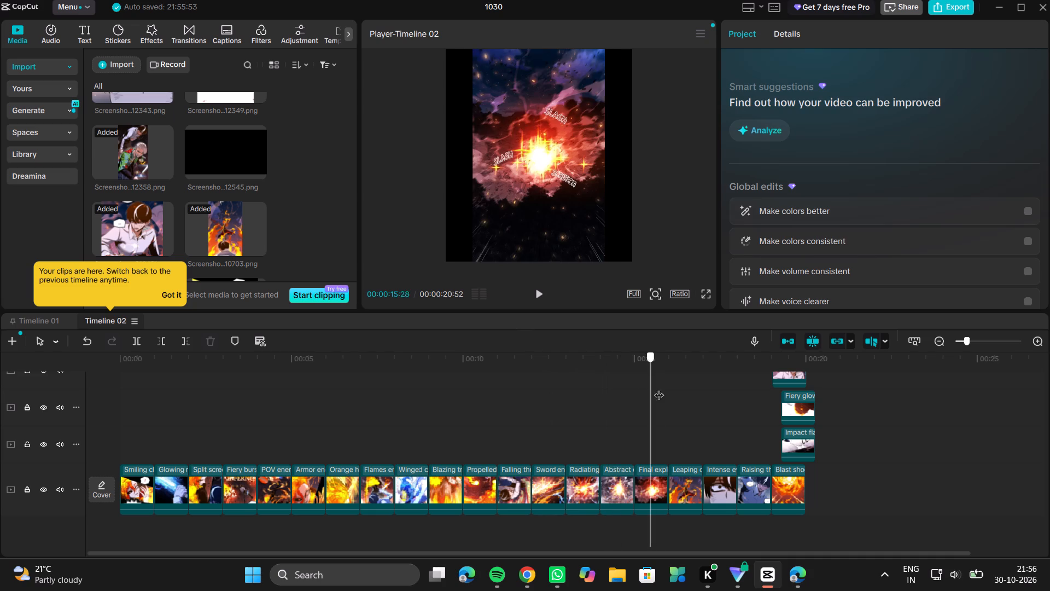
left_click_drag(659, 388, 594, 408)
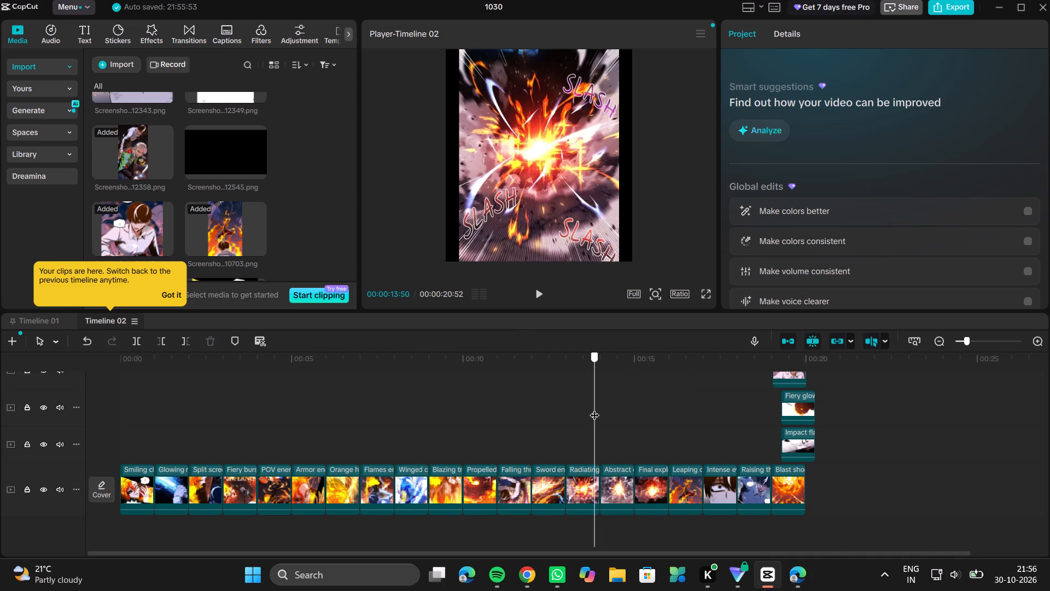
left_click_drag(594, 408, 386, 424)
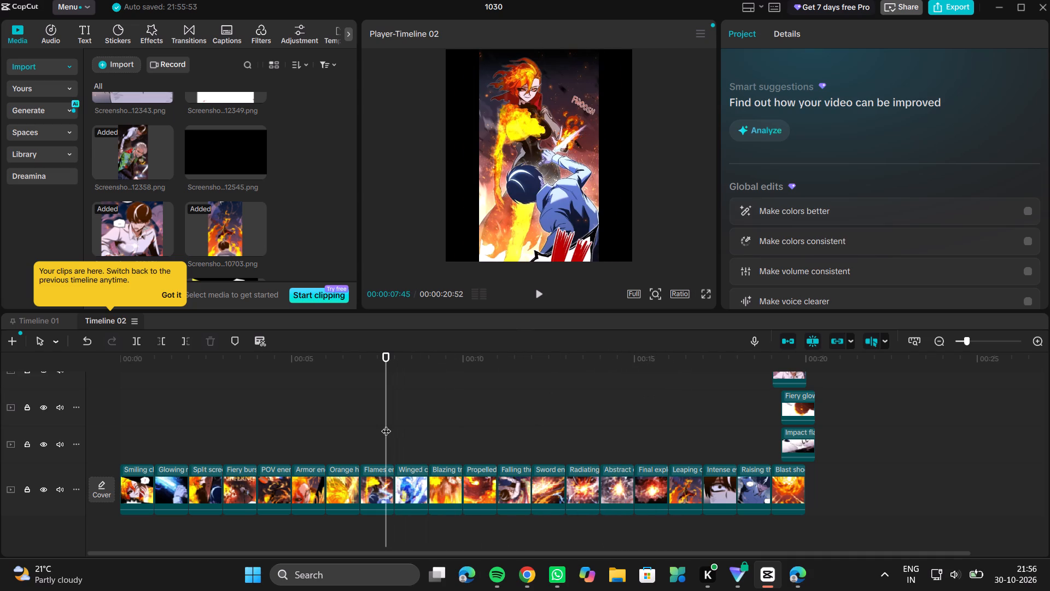
left_click_drag(386, 499, 645, 416)
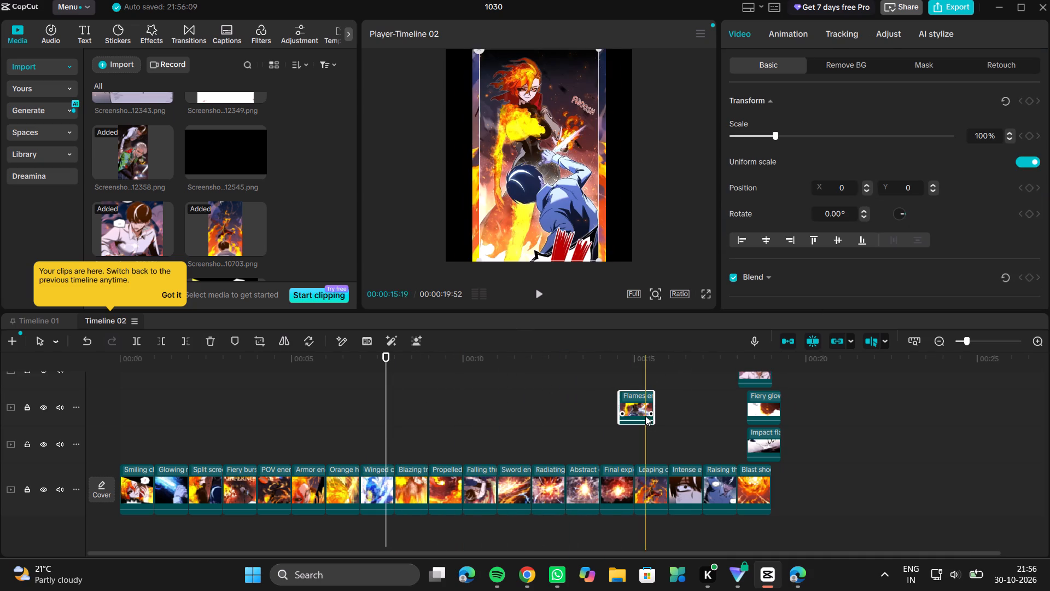
left_click_drag(377, 497, 643, 431)
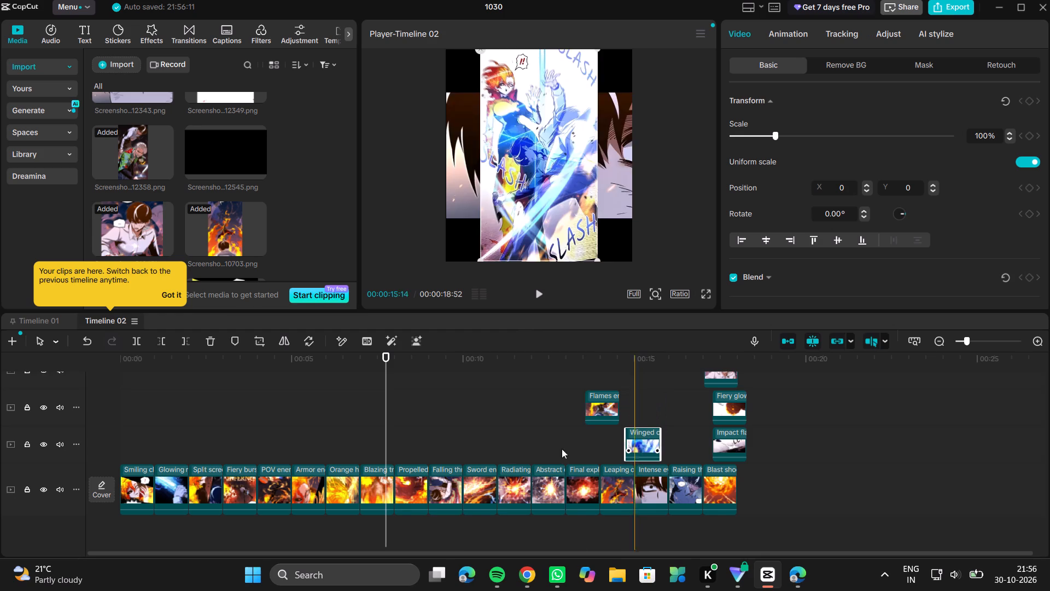
Review the main-track clip sequence from "Orange h…" at about 6 seconds to "Leaping c…" at about 14 seconds.
left_click(381, 401)
left_click(356, 397)
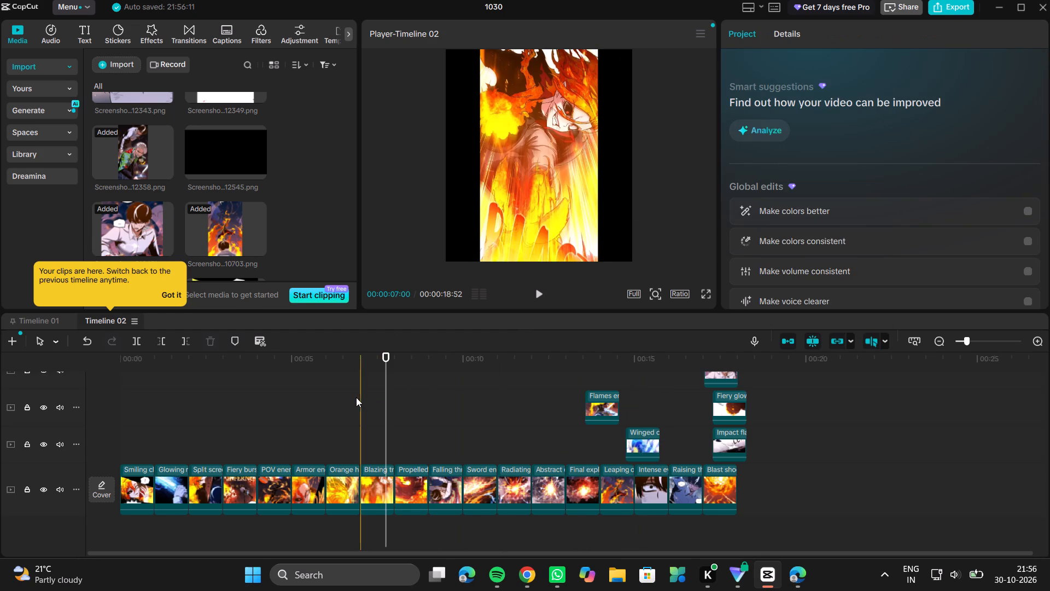
left_click(341, 373)
left_click(341, 351)
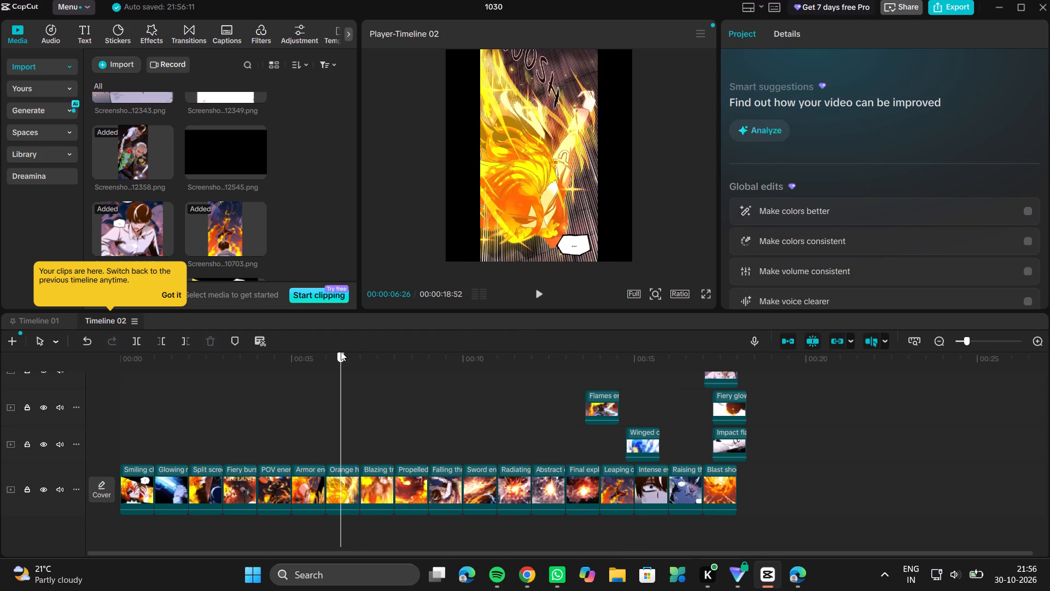
left_click_drag(339, 356, 370, 358)
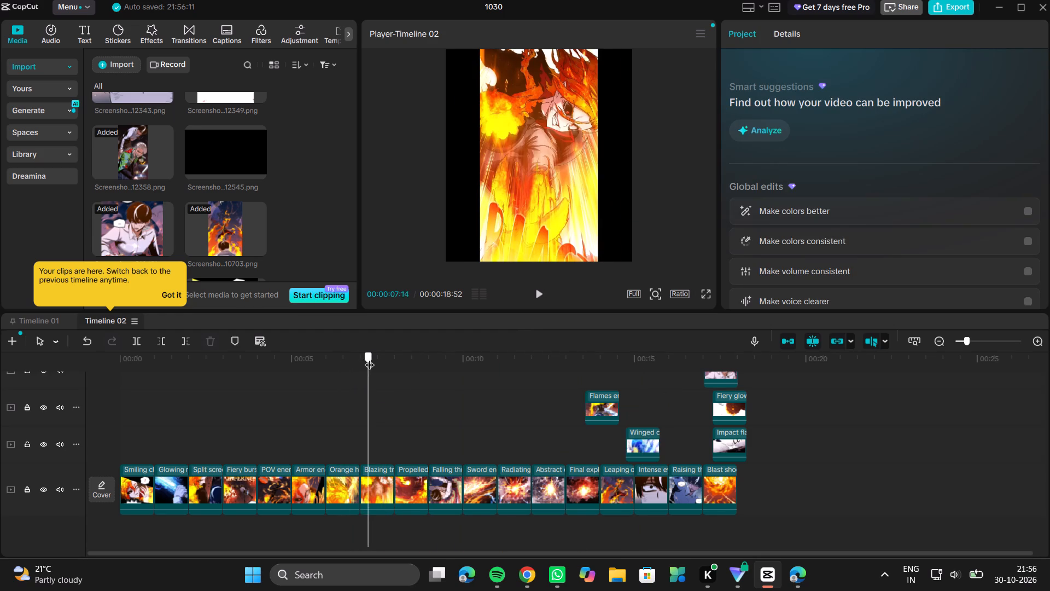
left_click_drag(370, 358, 412, 367)
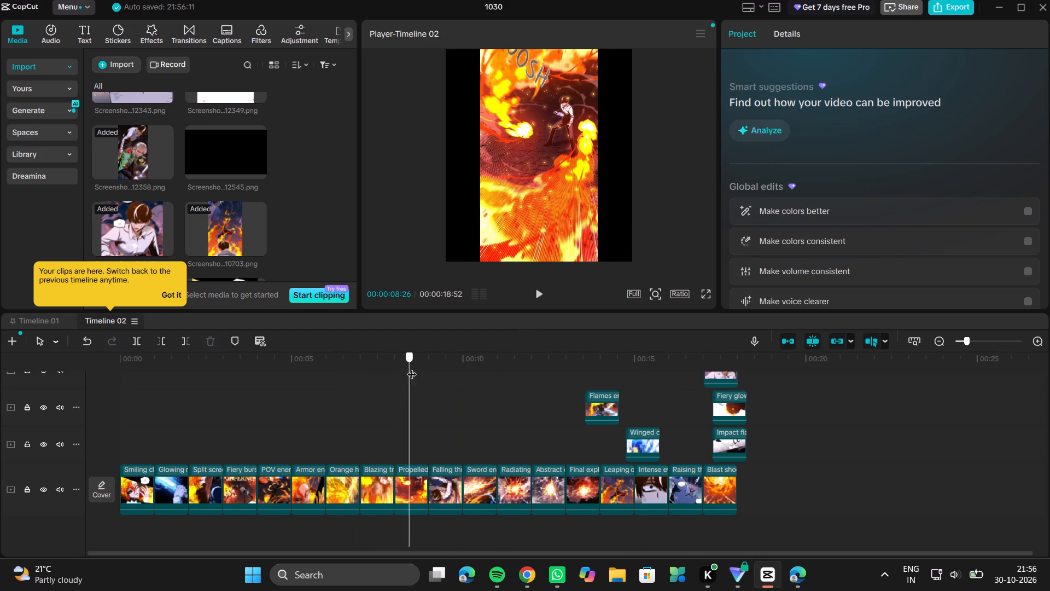
left_click_drag(412, 367, 435, 367)
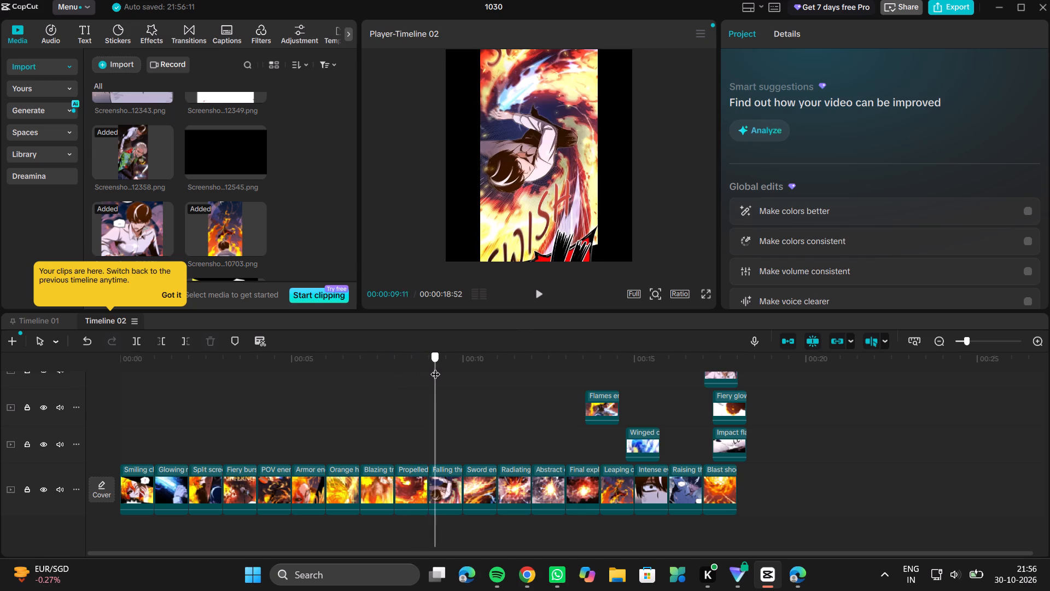
left_click_drag(435, 367, 395, 370)
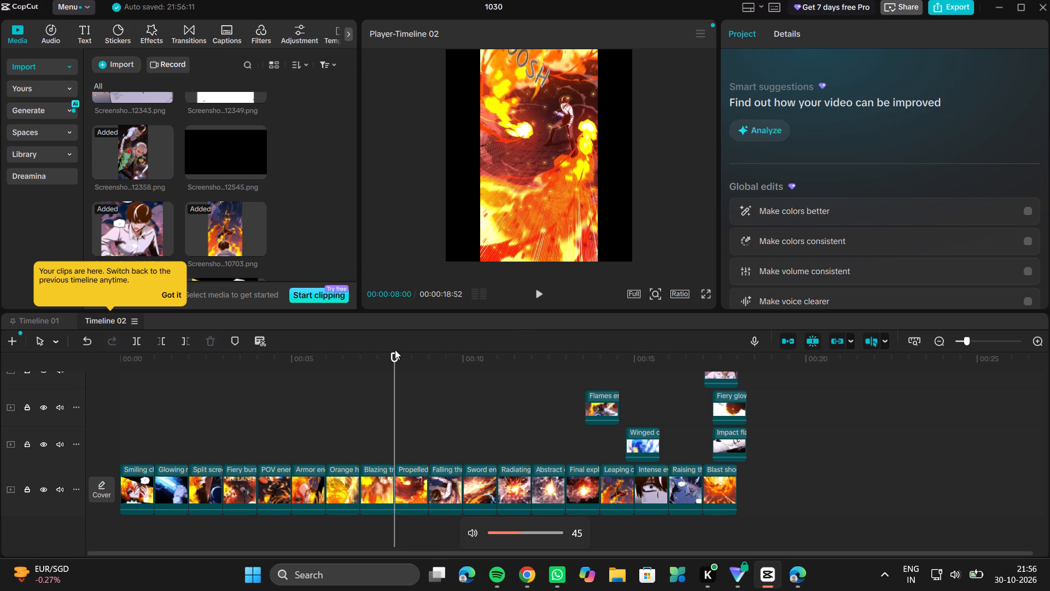
left_click_drag(394, 357, 463, 384)
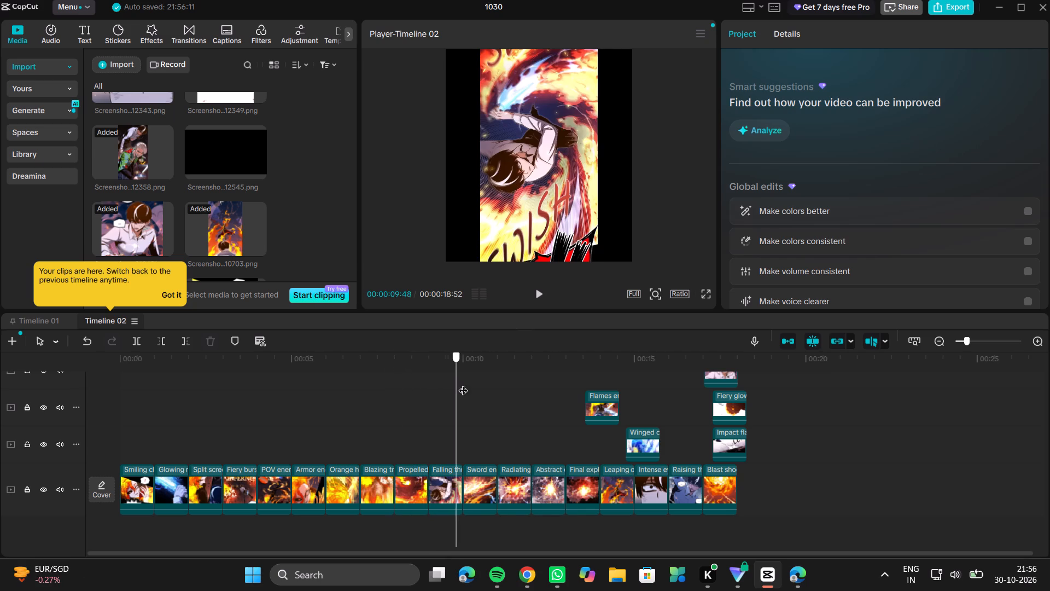
left_click_drag(463, 384, 517, 391)
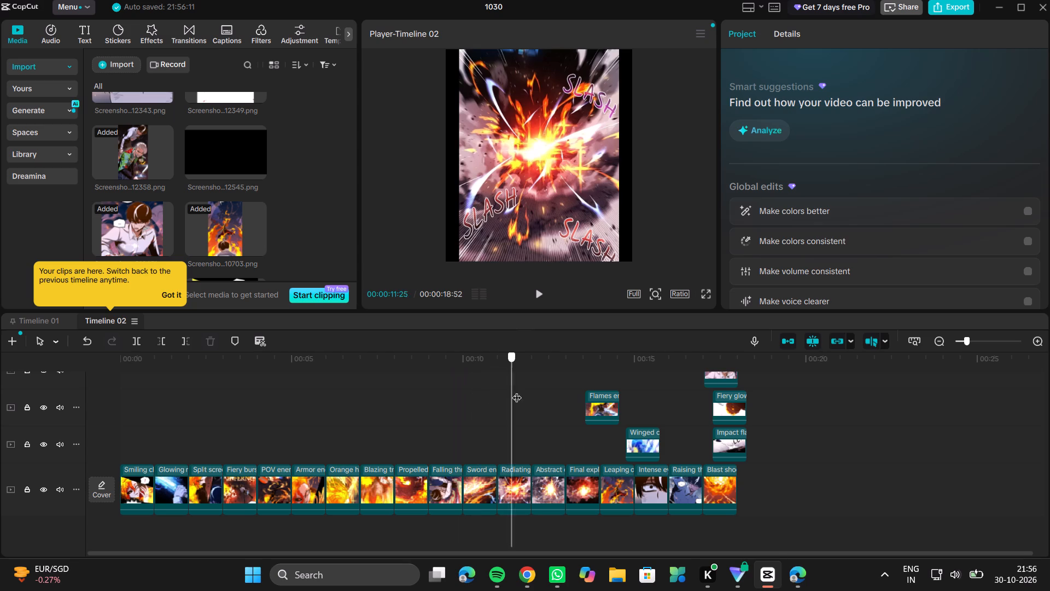
left_click_drag(517, 391, 605, 400)
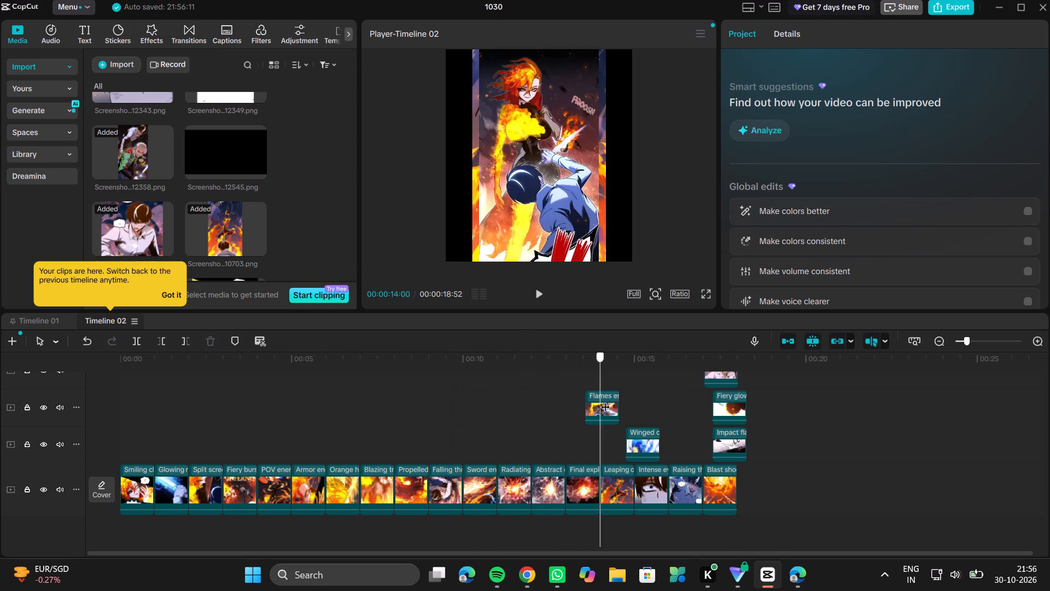
left_click_drag(605, 400, 587, 399)
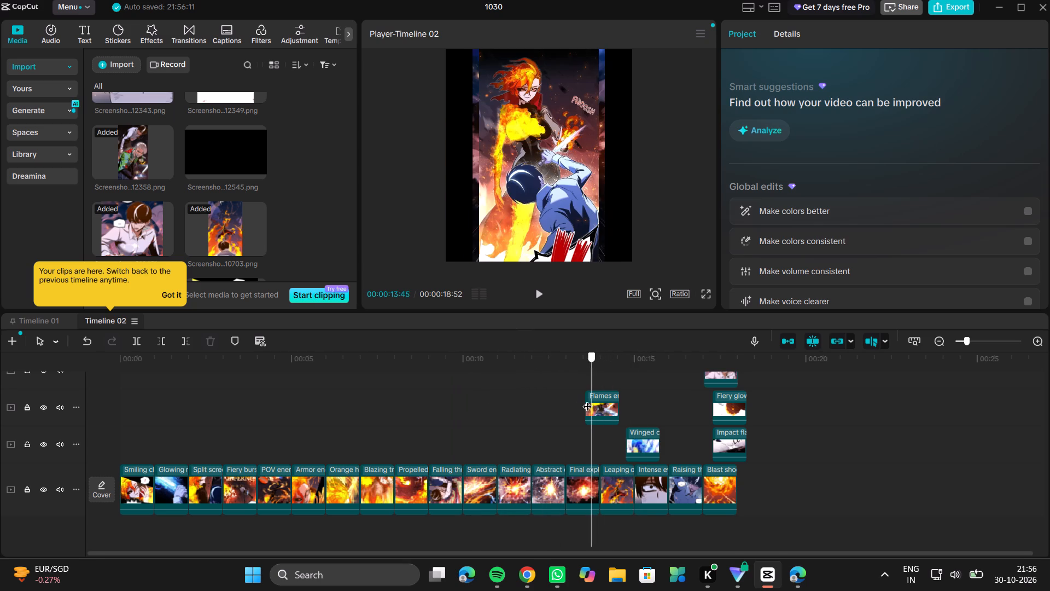
left_click_drag(587, 399, 575, 399)
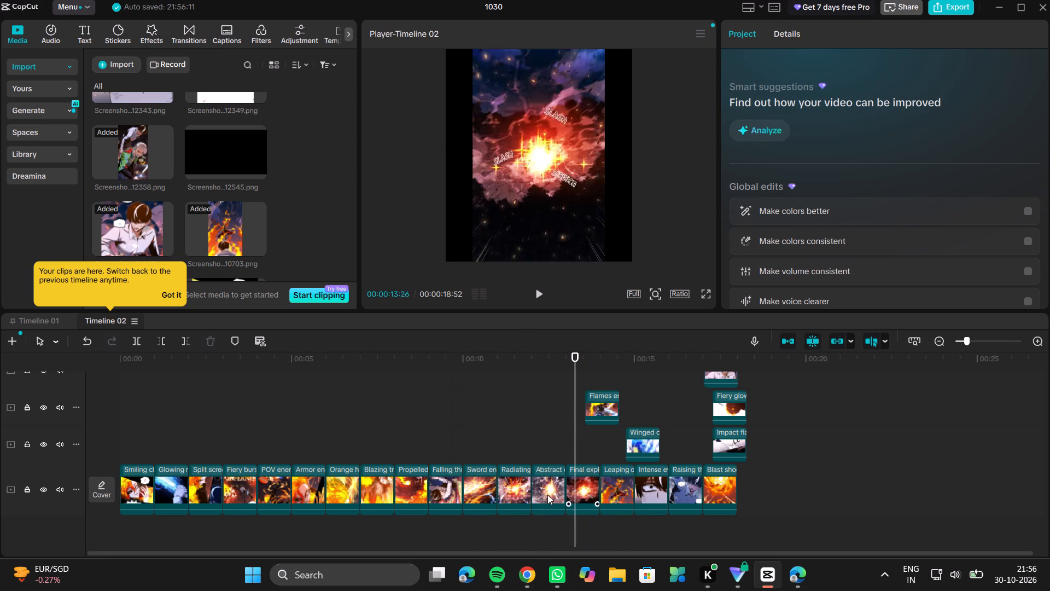
Delete the "Abstract…" clip between "Radiating" and "Final expl…" from the main track.
left_click(548, 499)
key("BackSpace")
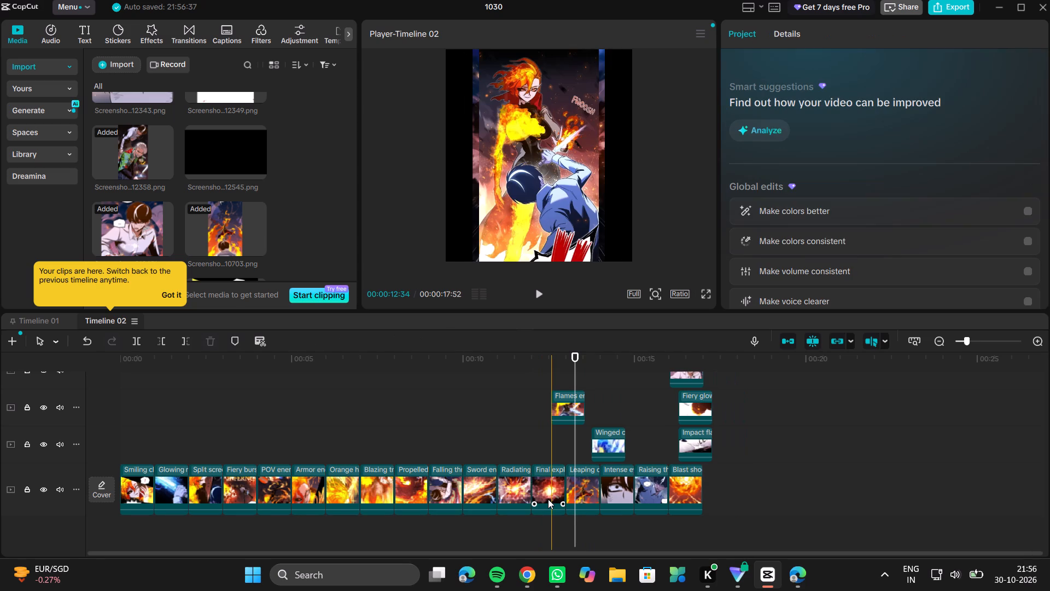
Bring the overlay clips "Flames e…" and "Winged c…" down onto the main track, in that order, between "Final expl…" and "Leaping c…".
left_click_drag(569, 403, 570, 407)
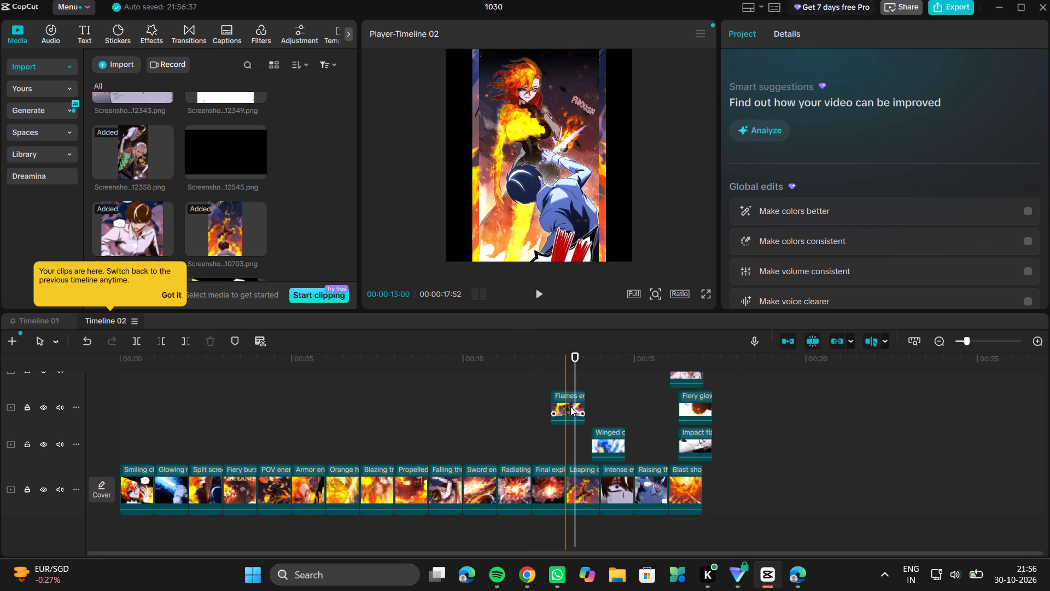
left_click_drag(570, 407, 579, 489)
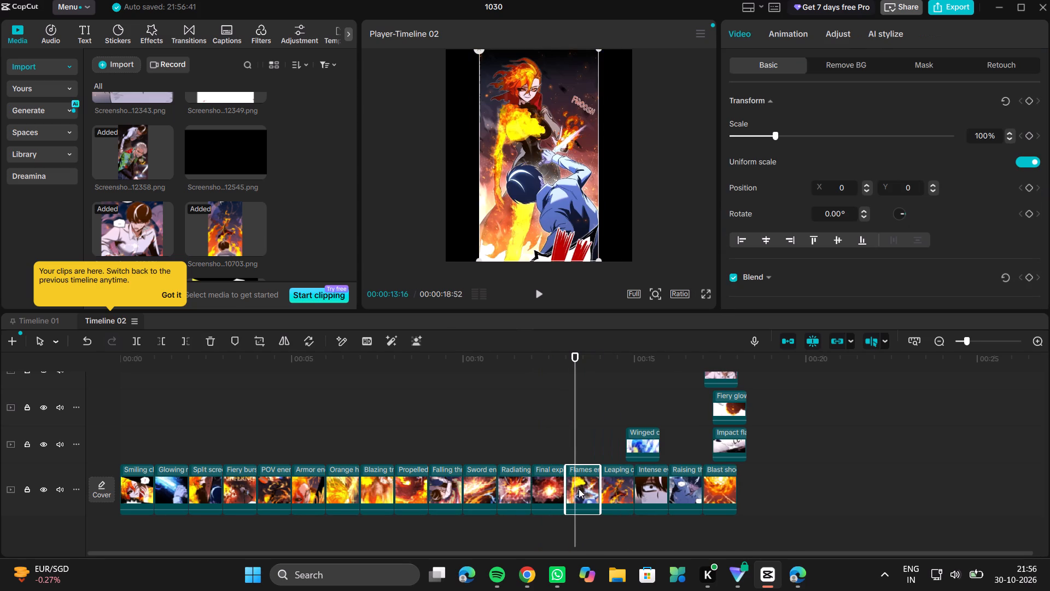
left_click_drag(640, 447, 609, 495)
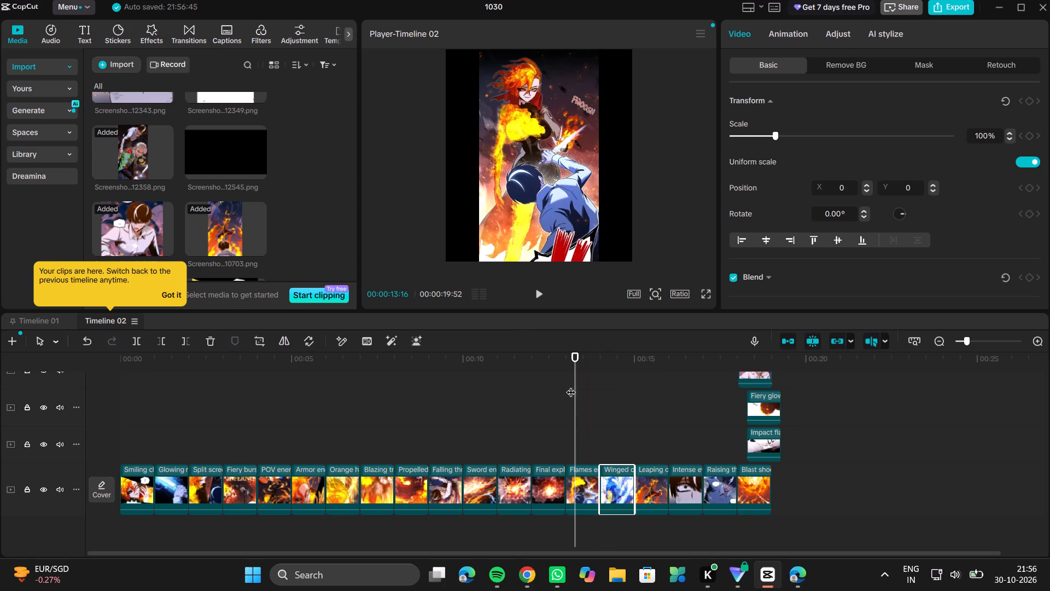
Move the "Flames e…" and "Winged c…" clips earlier on the main track, in that order, between "Sword en…" and "Radiating".
left_click_drag(575, 354, 587, 380)
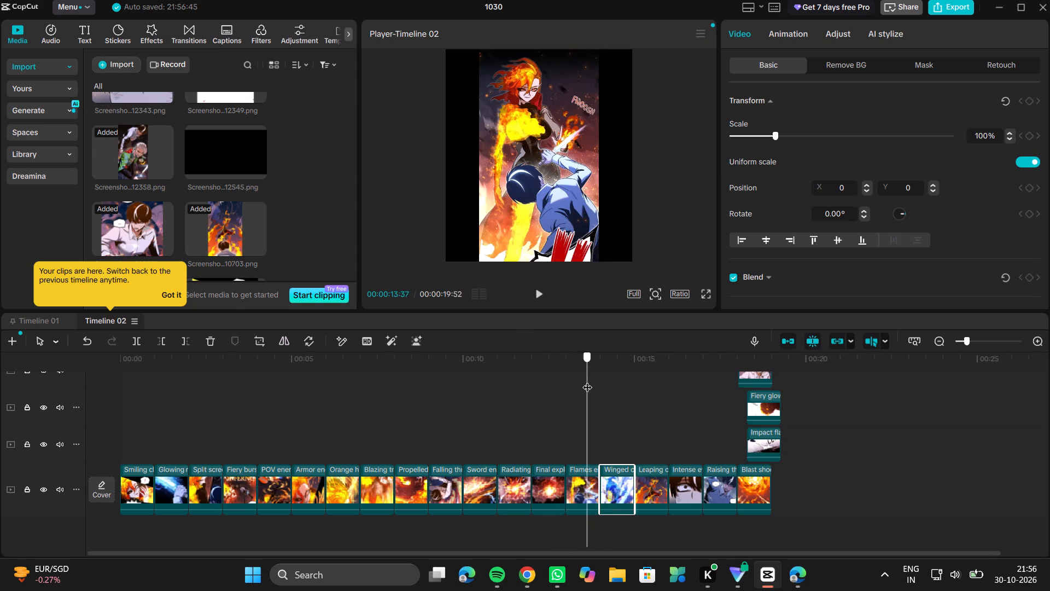
left_click_drag(587, 380, 615, 385)
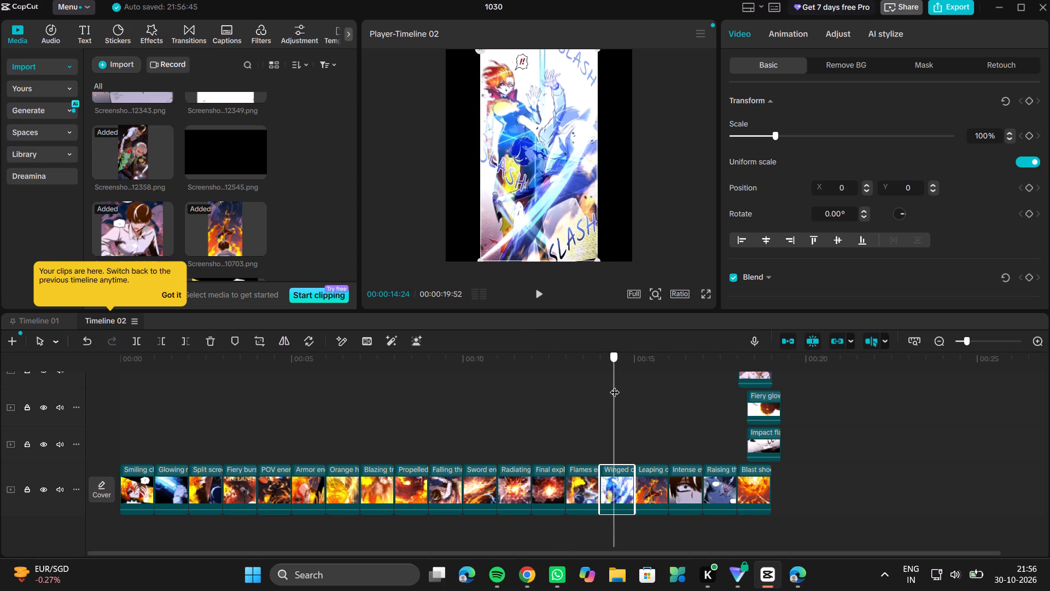
left_click_drag(615, 385, 646, 386)
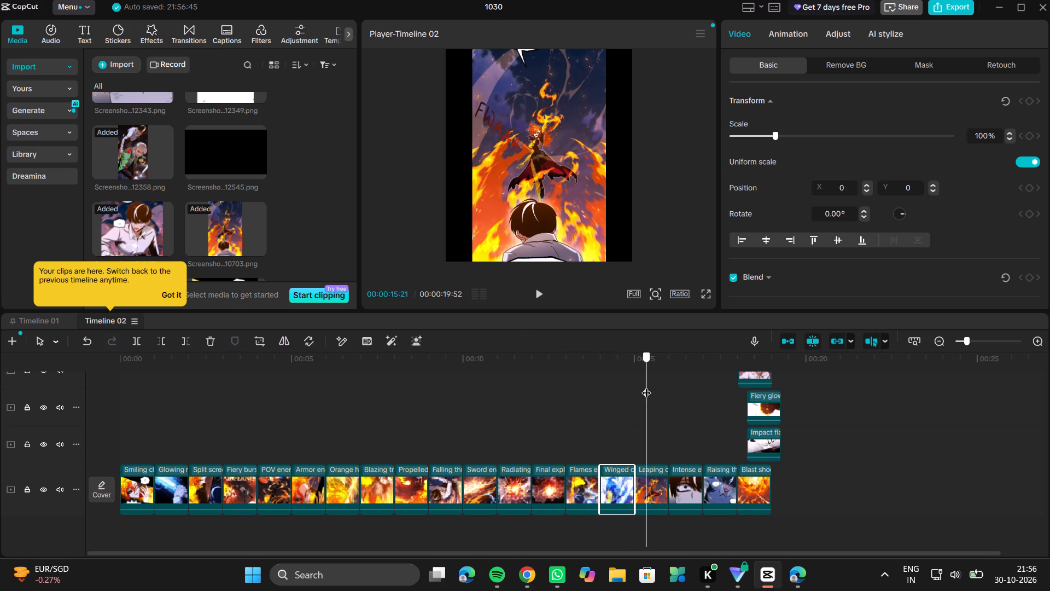
left_click_drag(646, 386, 522, 366)
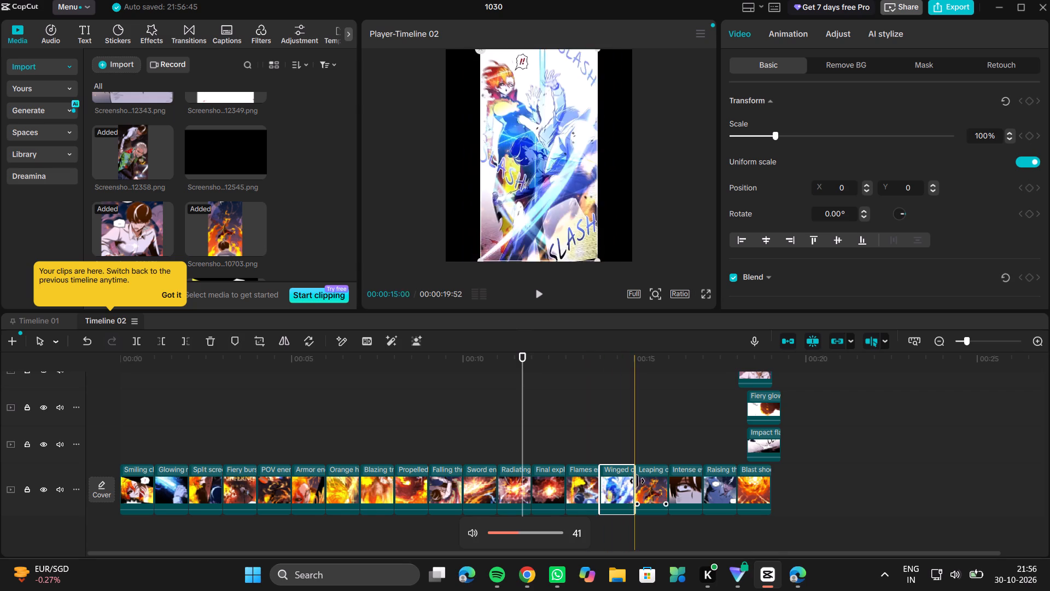
left_click_drag(587, 494, 520, 486)
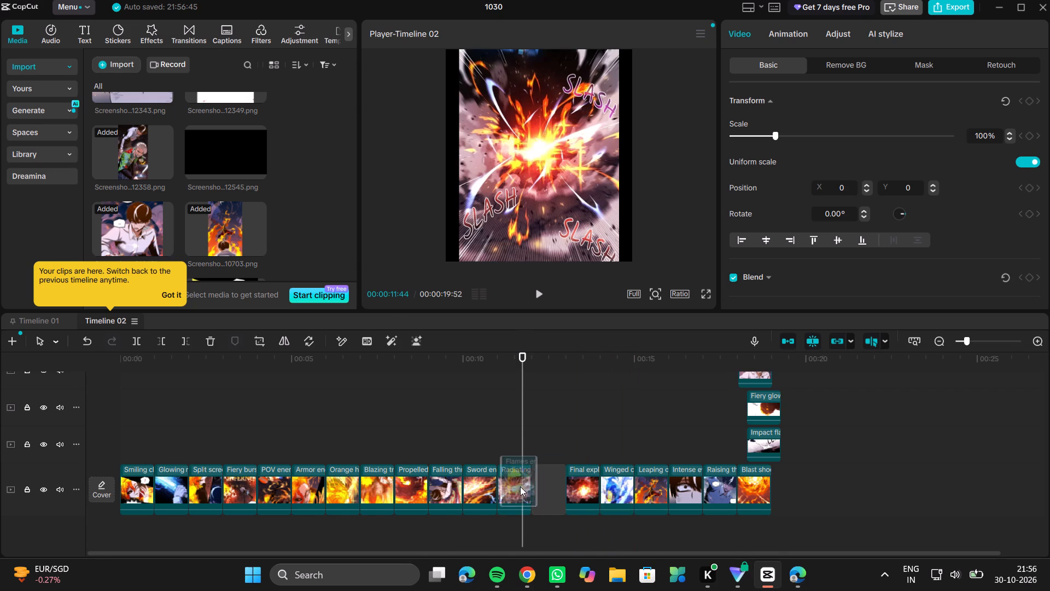
left_click_drag(520, 486, 504, 494)
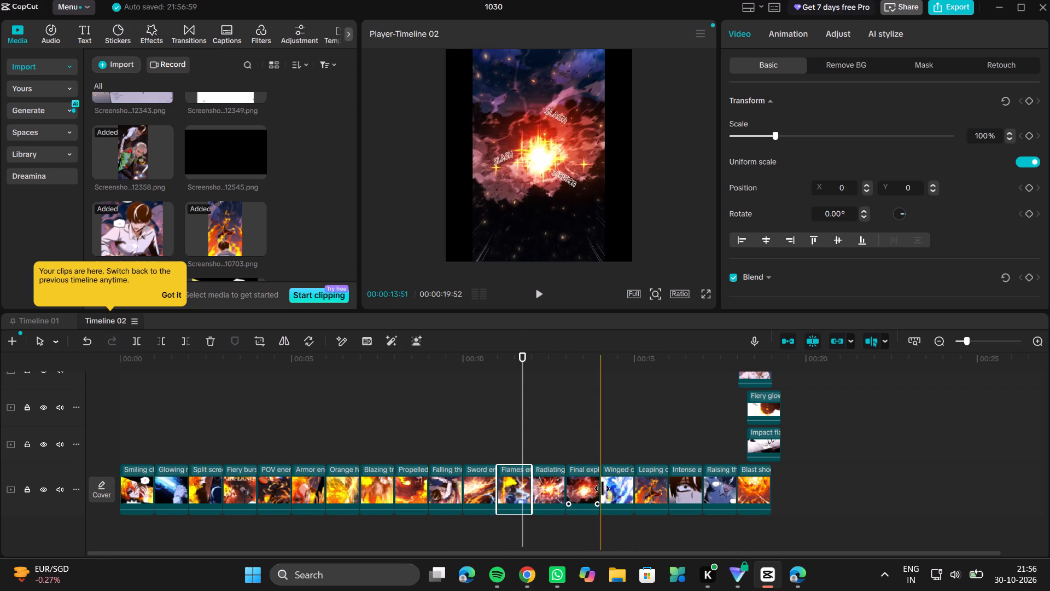
left_click_drag(610, 488, 538, 489)
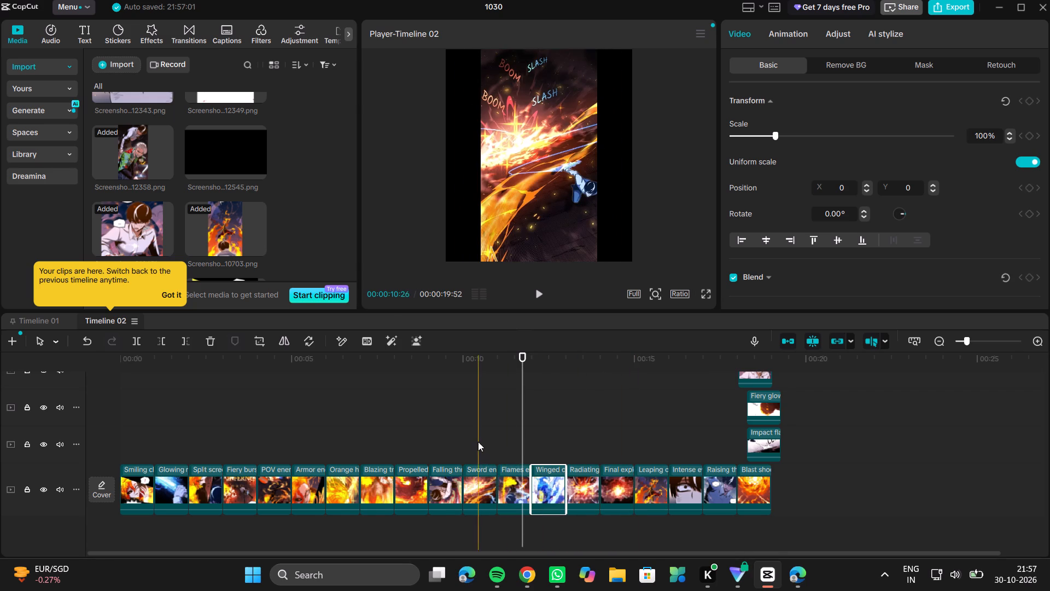
Add the media screenshot ending in 213123 to the main track and place it between "Final expl…" and "Leaping c…".
left_click(475, 430)
left_click_drag(477, 356, 558, 368)
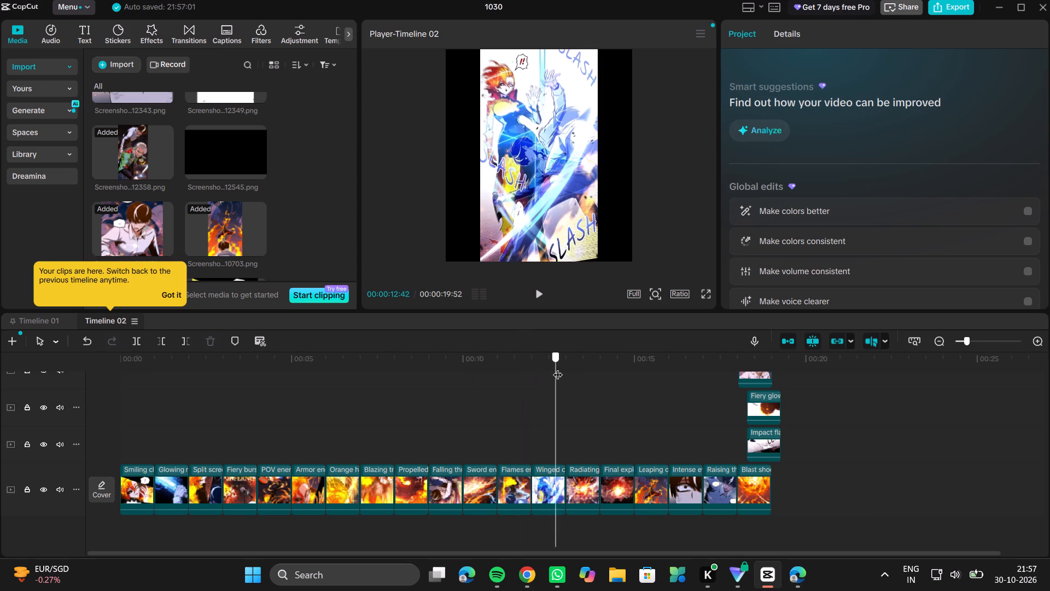
left_click_drag(558, 368, 494, 378)
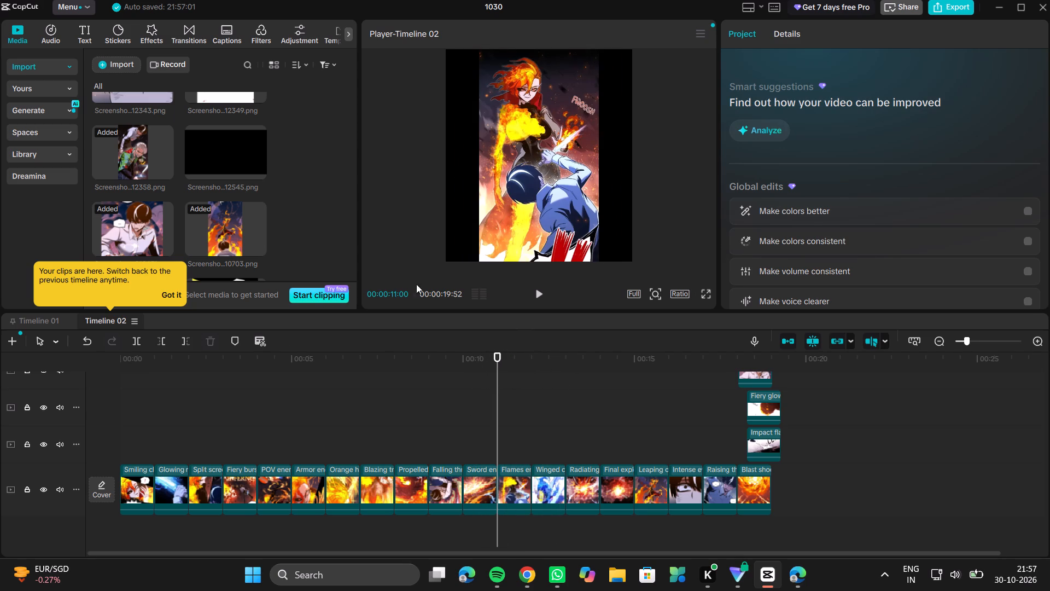
scroll(194, 202, "down", 5)
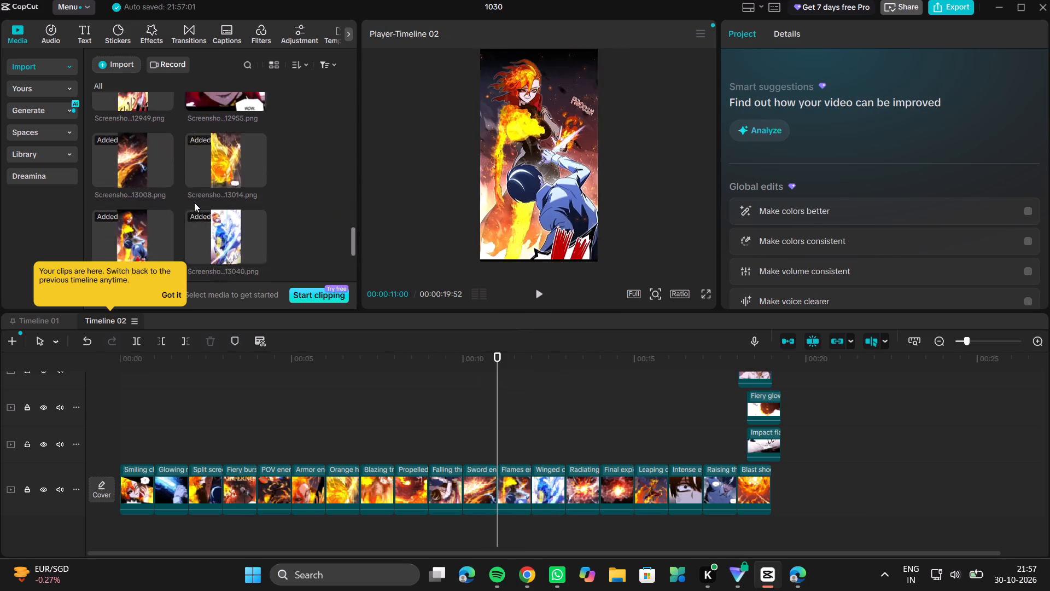
scroll(194, 202, "down", 2)
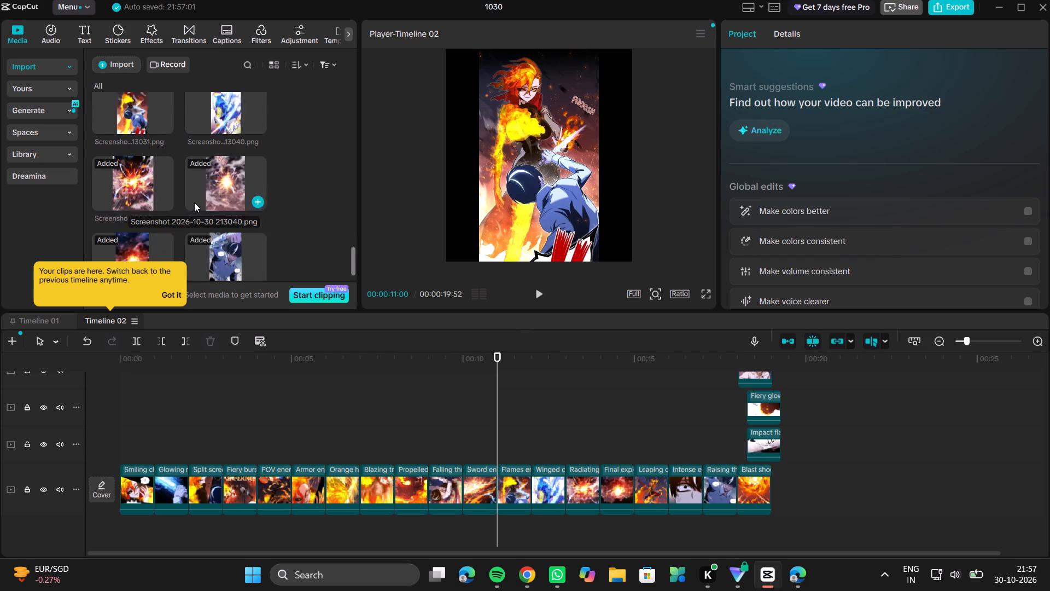
scroll(194, 202, "down", 1)
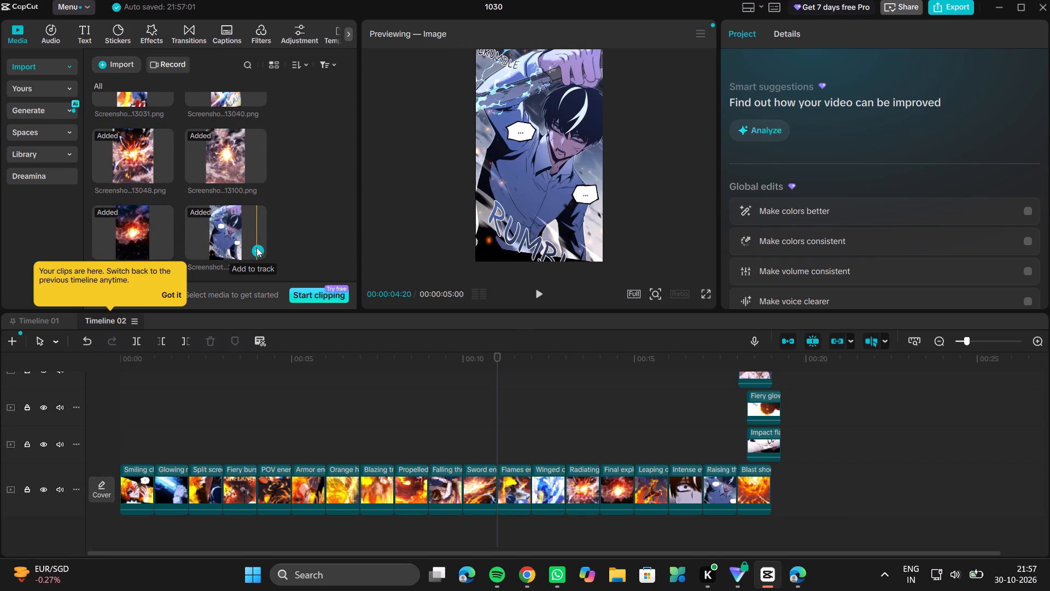
left_click(256, 247)
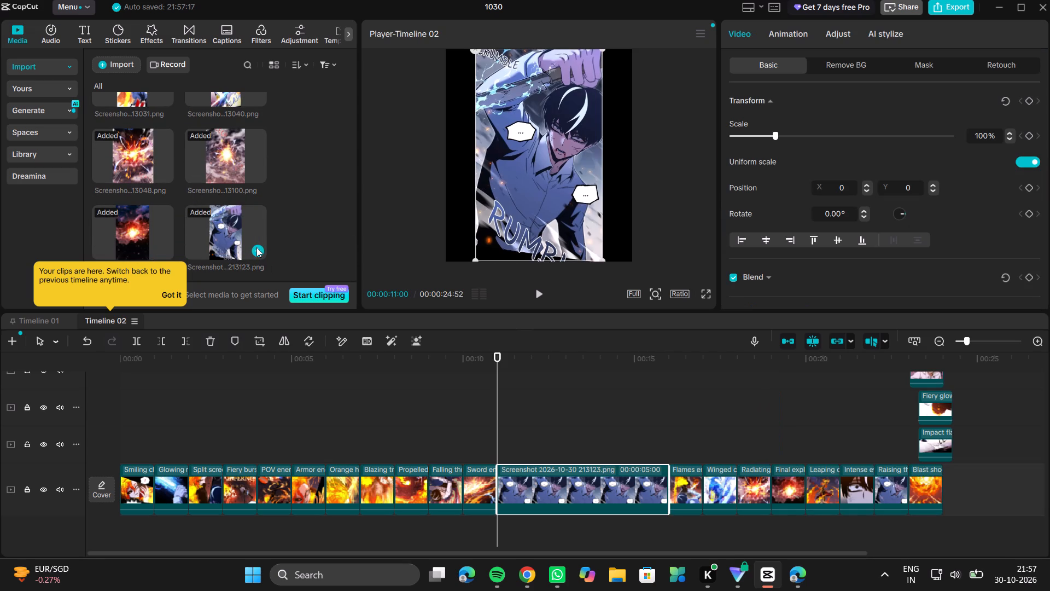
left_click_drag(593, 484, 635, 416)
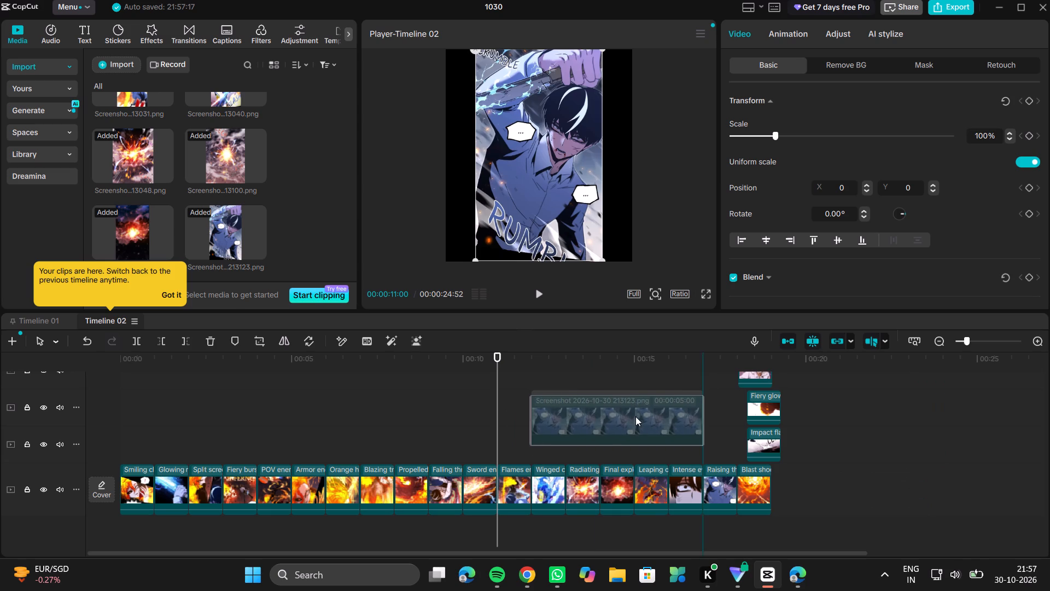
left_click_drag(635, 416, 603, 479)
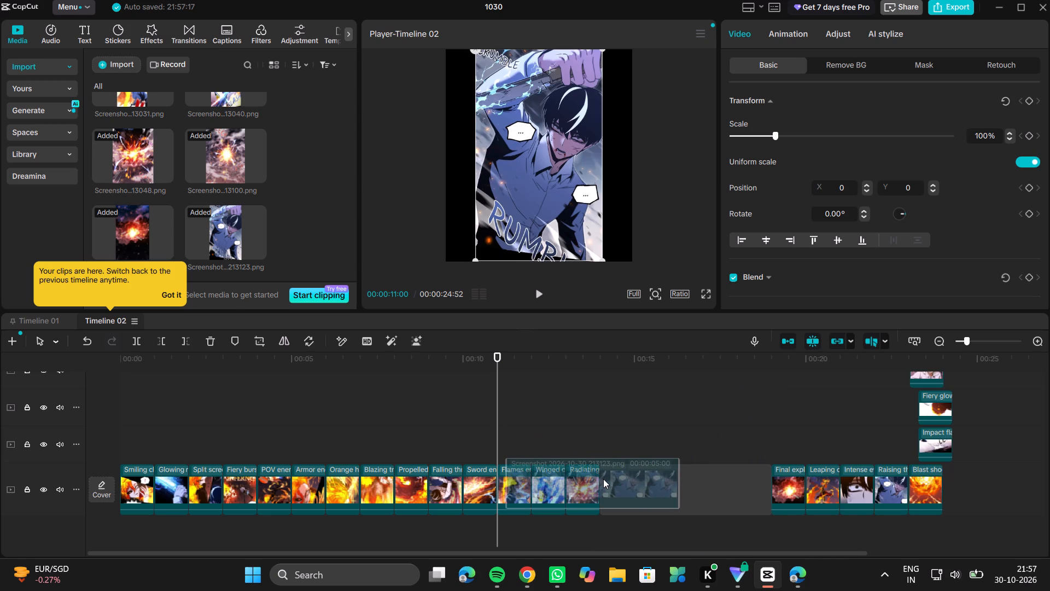
left_click_drag(603, 479, 629, 460)
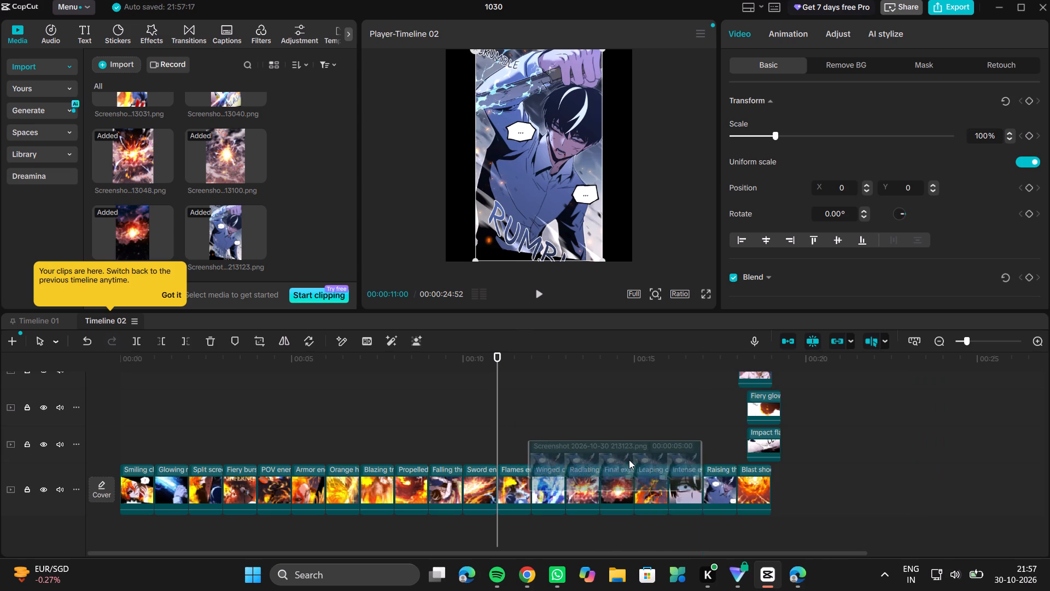
left_click_drag(629, 460, 645, 490)
Split the new 213123 screenshot clip at 00:00:15:59 and delete the part after the cut, keeping about one second.
left_click_drag(496, 351, 542, 365)
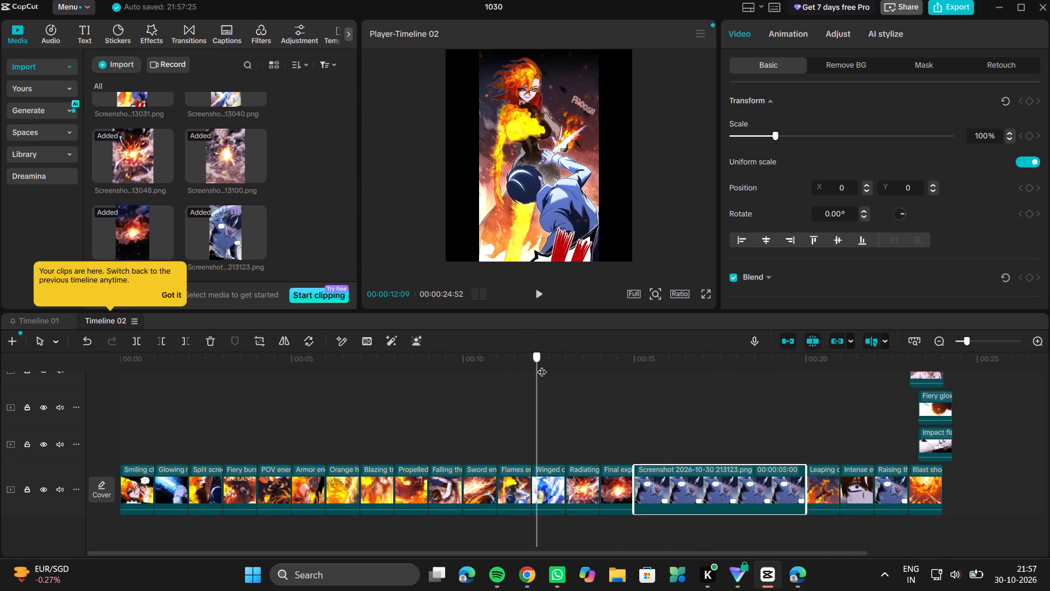
left_click_drag(542, 365, 618, 379)
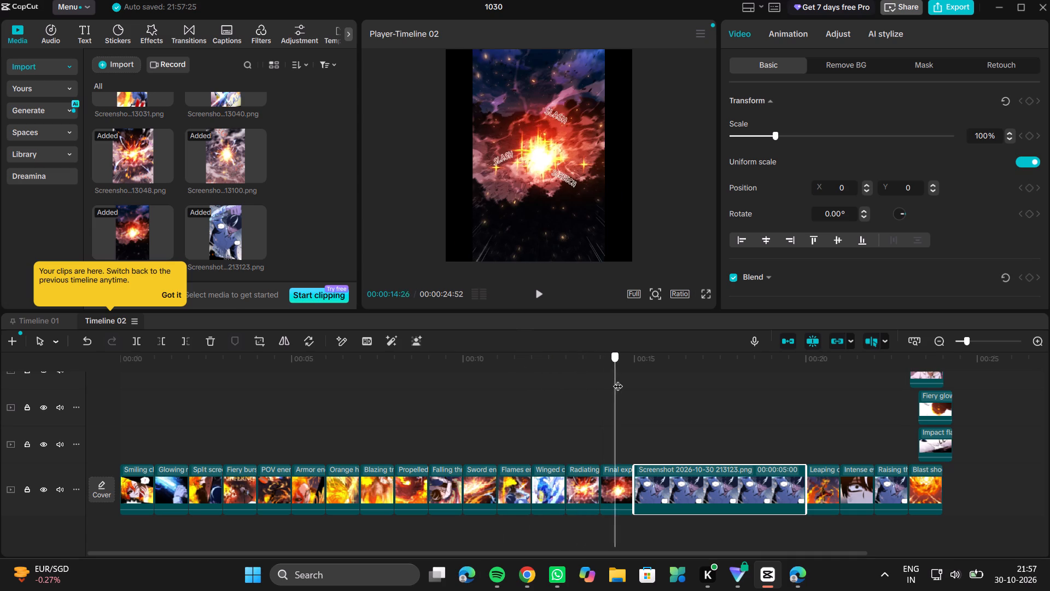
left_click_drag(618, 379, 705, 381)
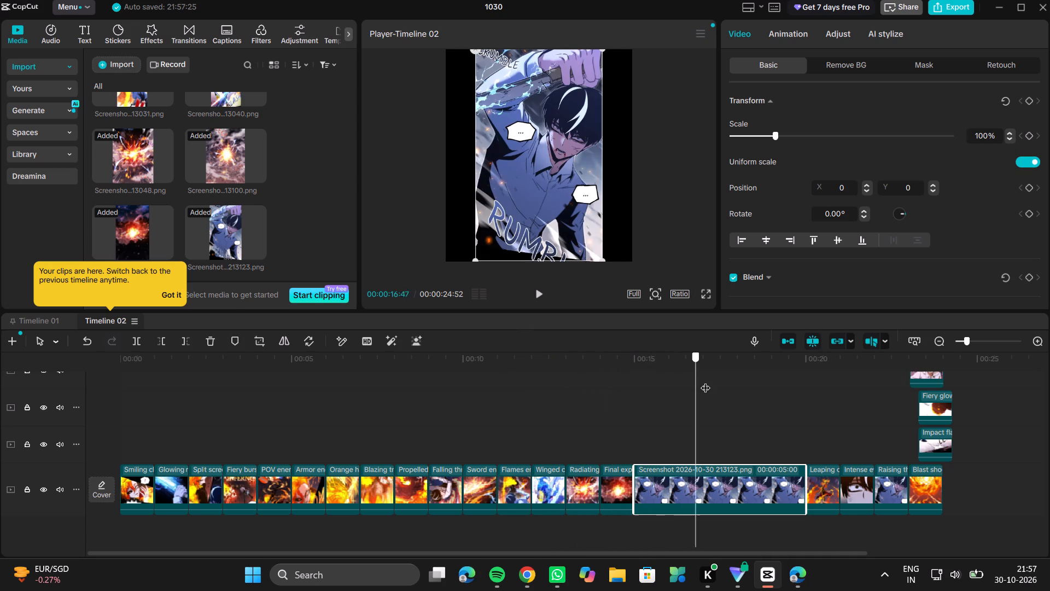
left_click_drag(705, 381, 665, 391)
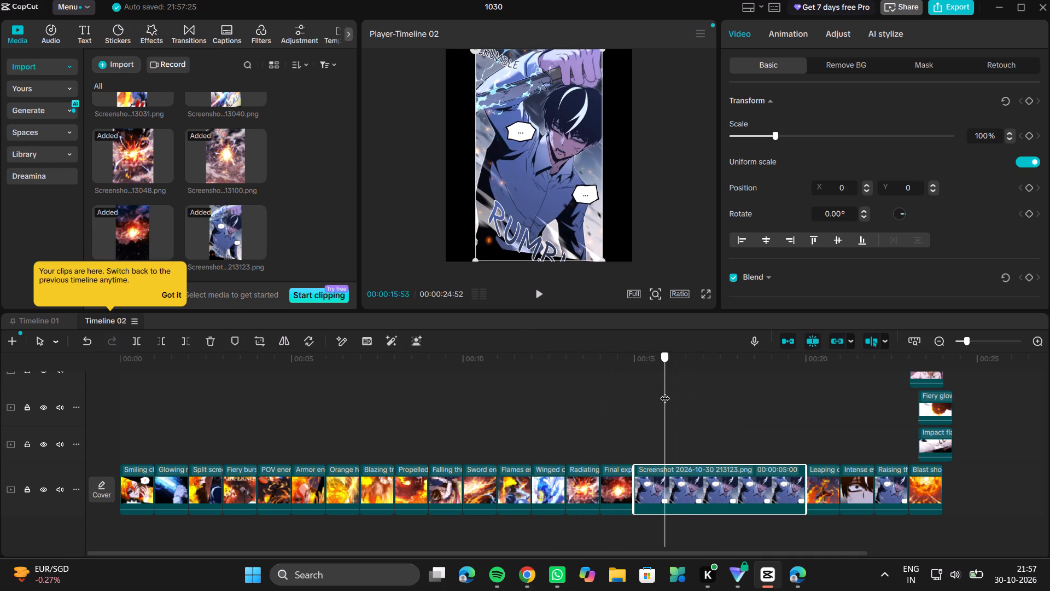
left_click_drag(665, 391, 672, 390)
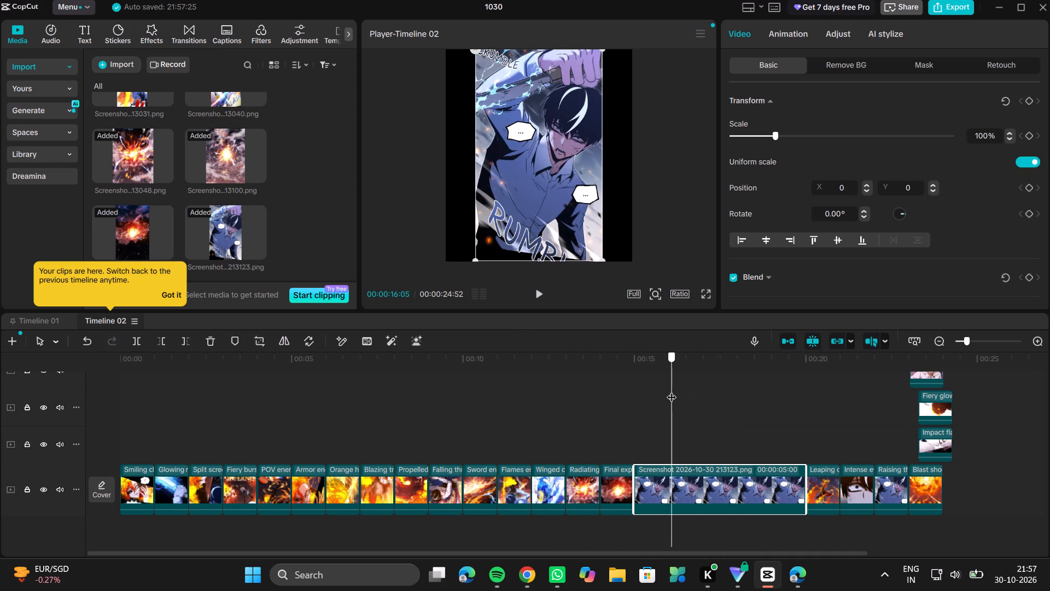
left_click_drag(672, 390, 668, 390)
key("ctrl+b")
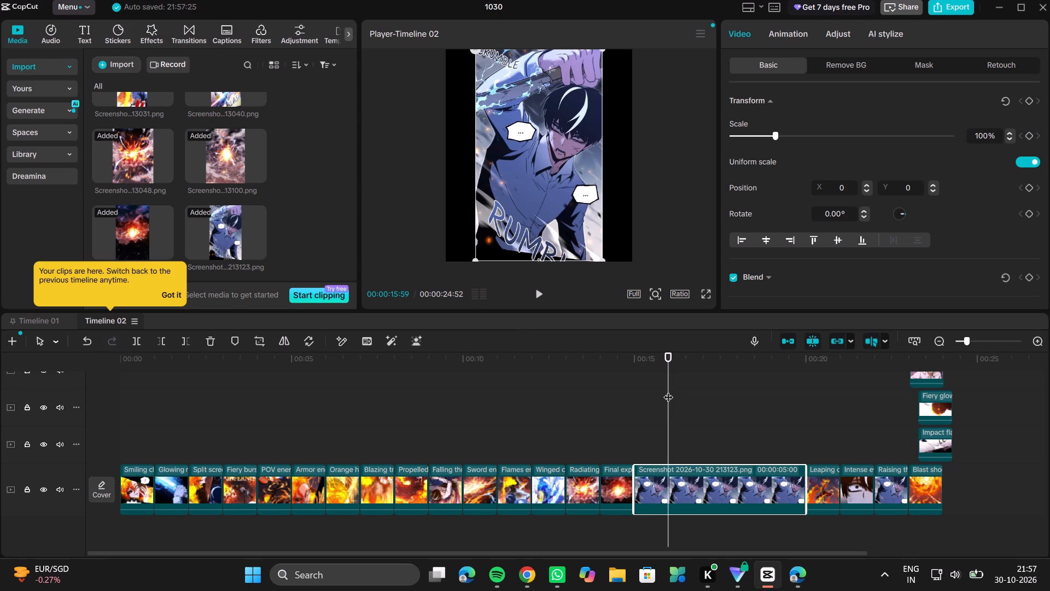
key("BackSpace")
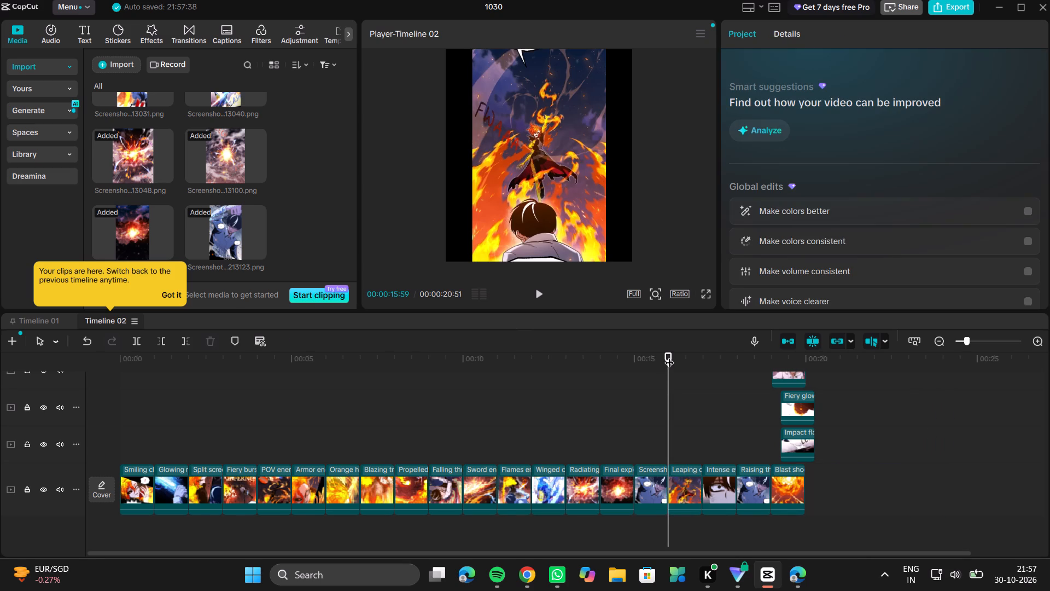
Delete the duplicate "Raising th…" clip between "Intense e…" and "Blast sho…" from the main track.
left_click_drag(669, 356, 707, 361)
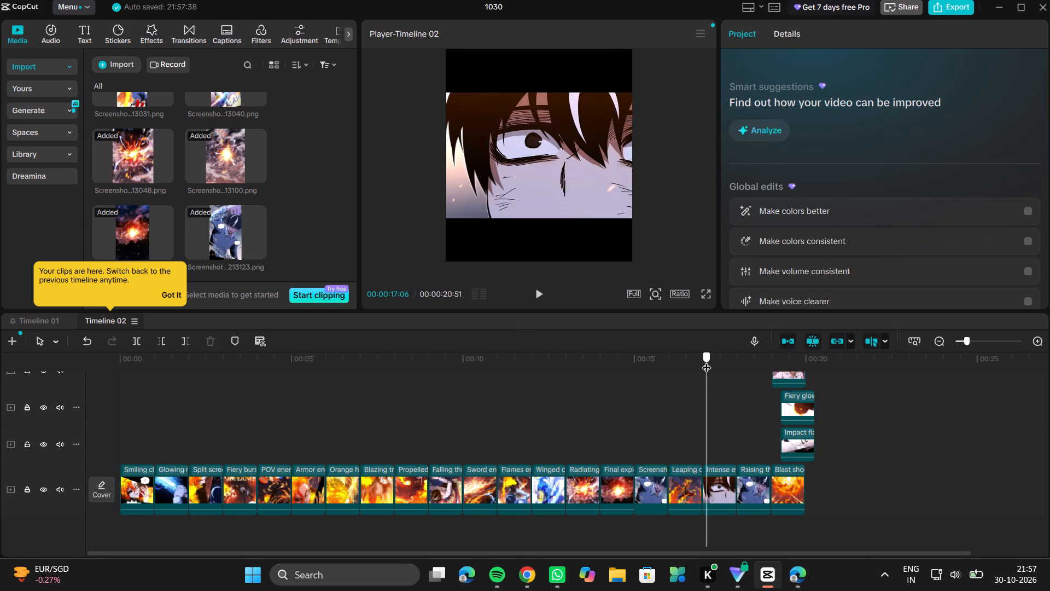
left_click_drag(707, 361, 755, 357)
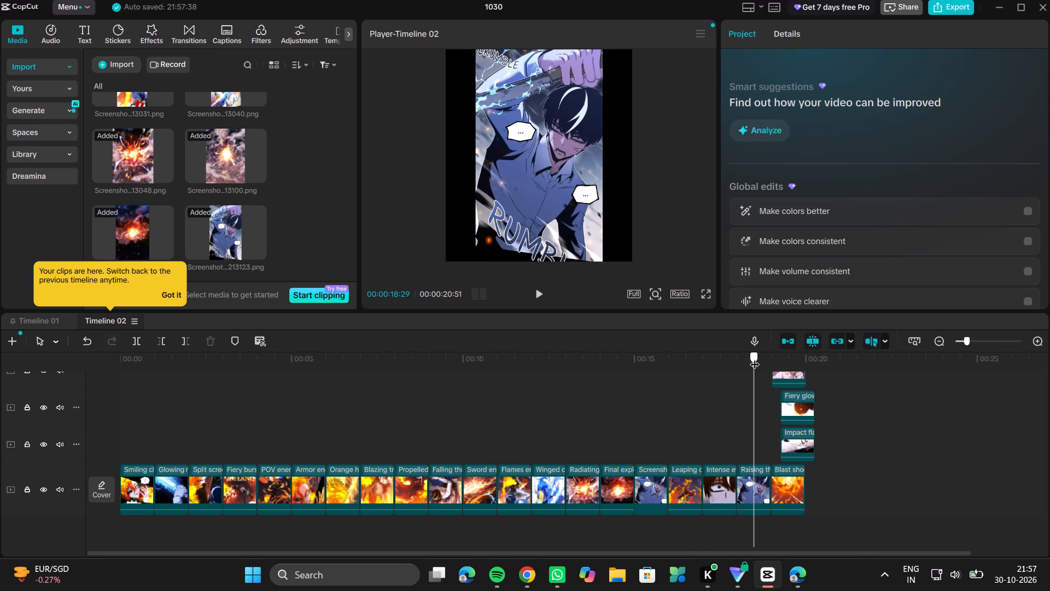
left_click_drag(755, 357, 757, 364)
left_click(757, 478)
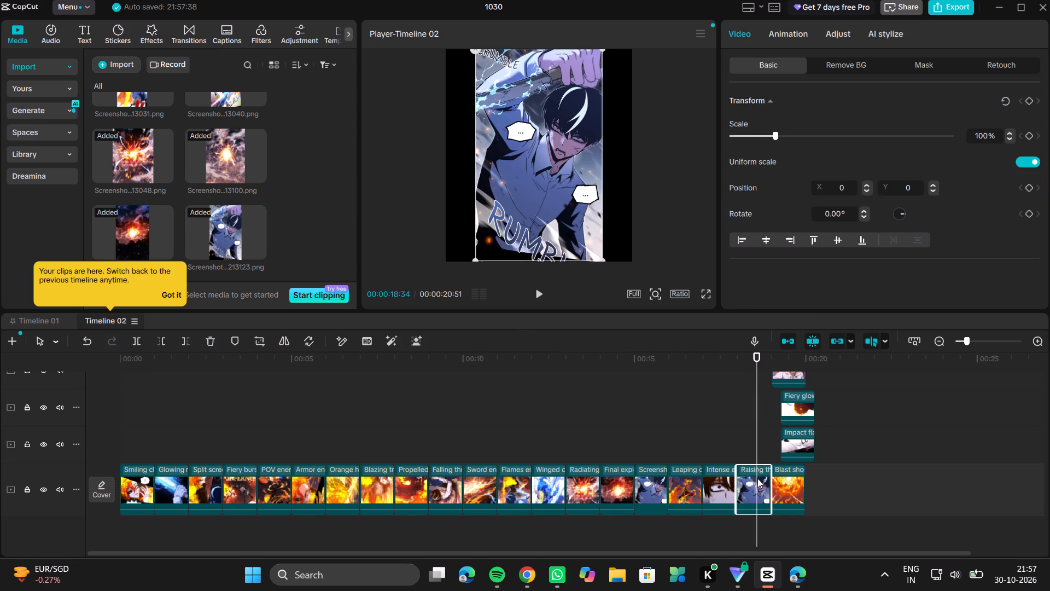
key("BackSpace")
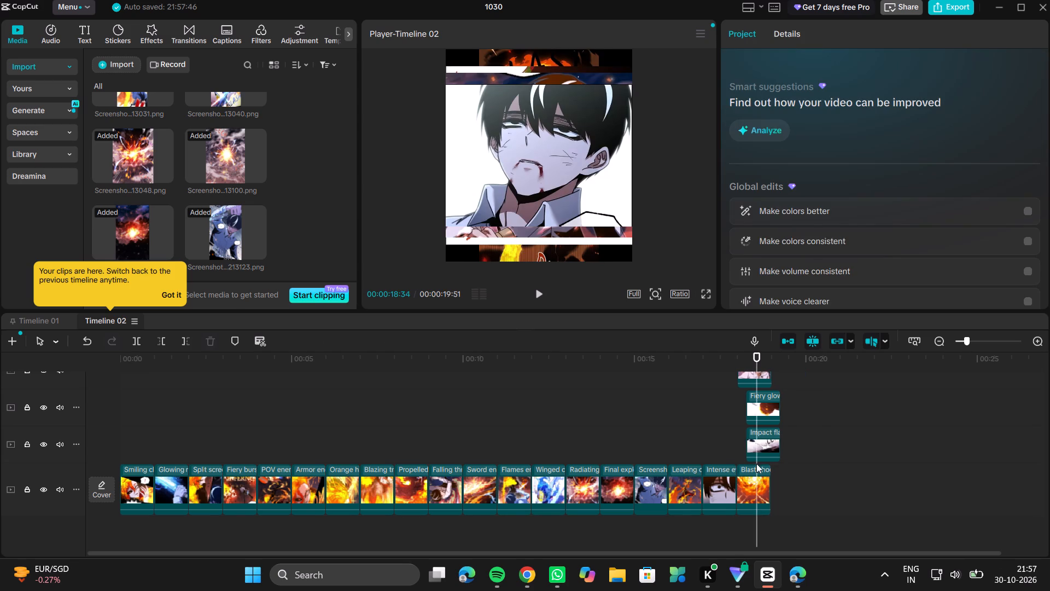
Bring the overlay clips "Impact fl…", "Fiery glow", "Surprised", "Purple ha…", "Injured de…" and "Sword du…" onto the main track's end, in that order.
left_click_drag(760, 442, 779, 482)
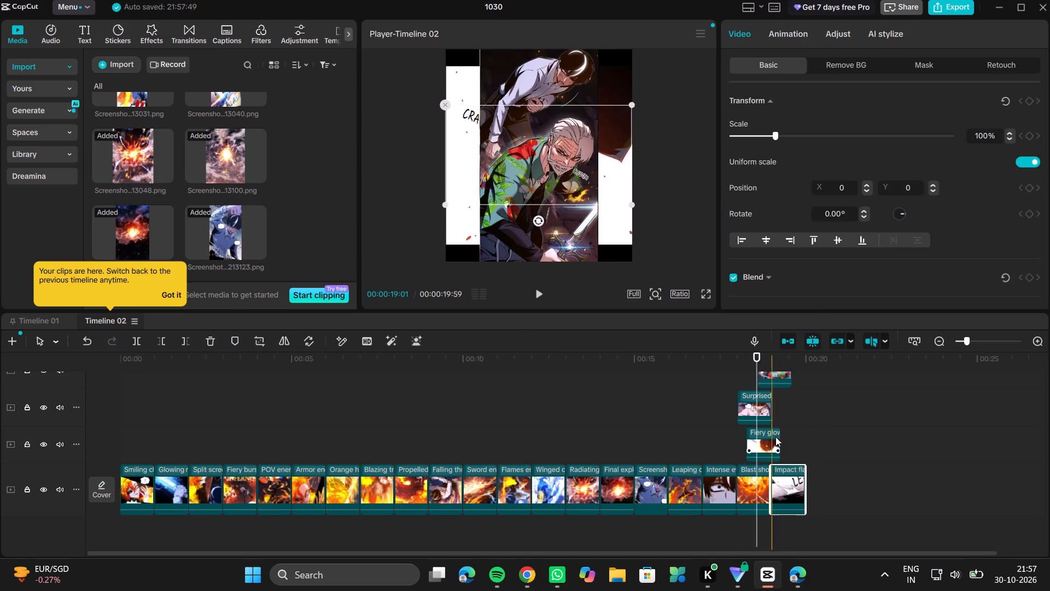
left_click_drag(765, 443, 830, 490)
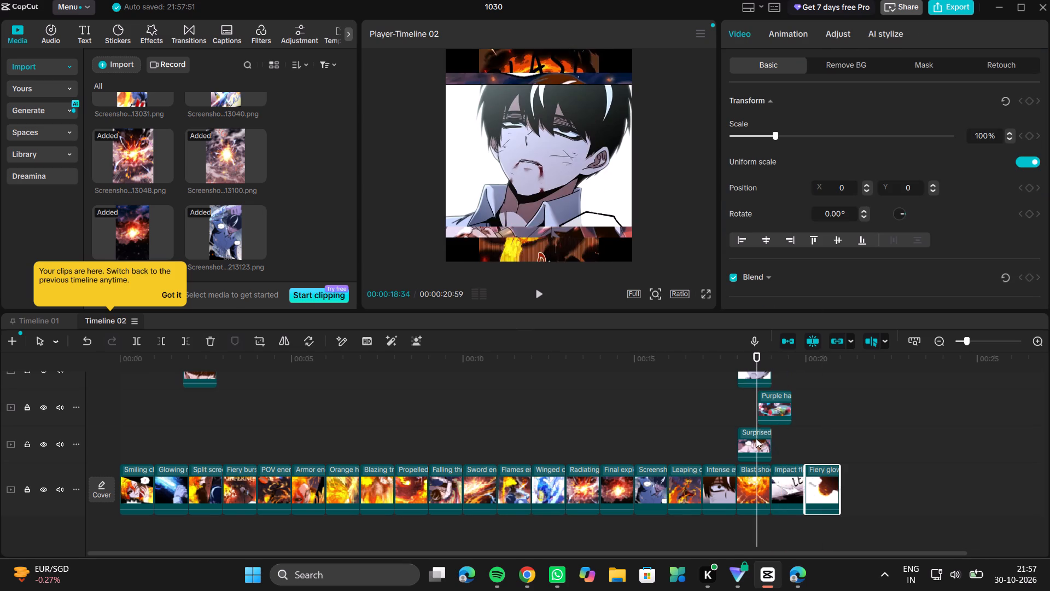
left_click_drag(756, 438, 861, 479)
left_click_drag(782, 434, 851, 446)
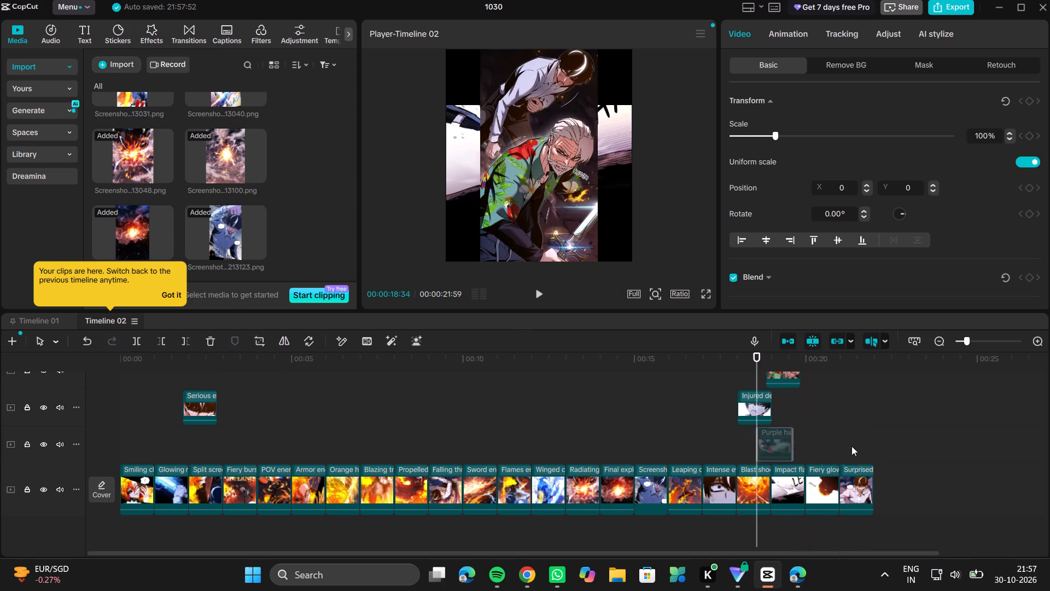
left_click_drag(851, 446, 881, 468)
left_click_drag(757, 441, 925, 495)
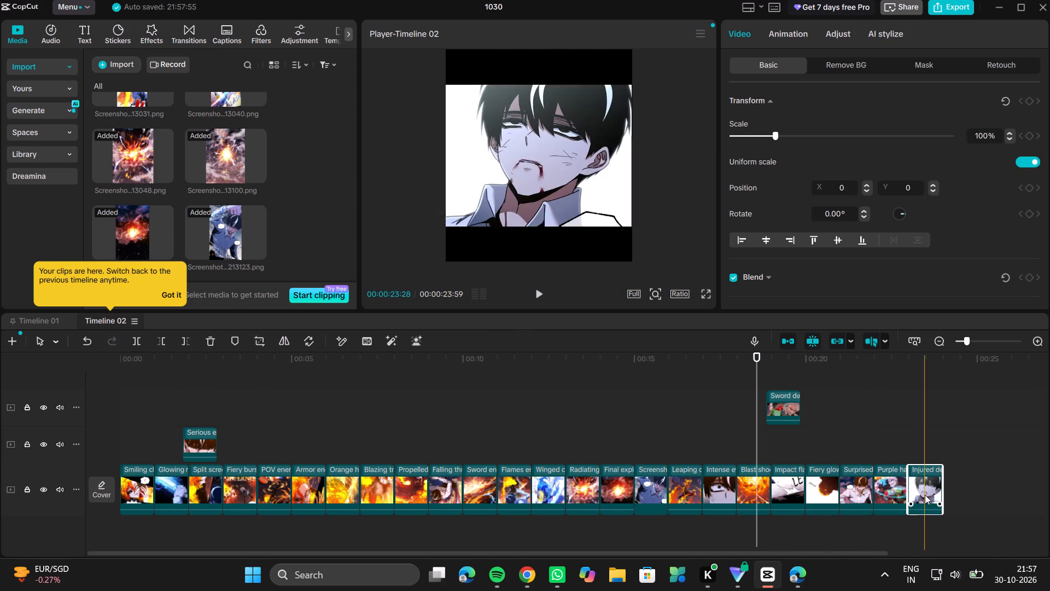
left_click_drag(786, 400, 959, 478)
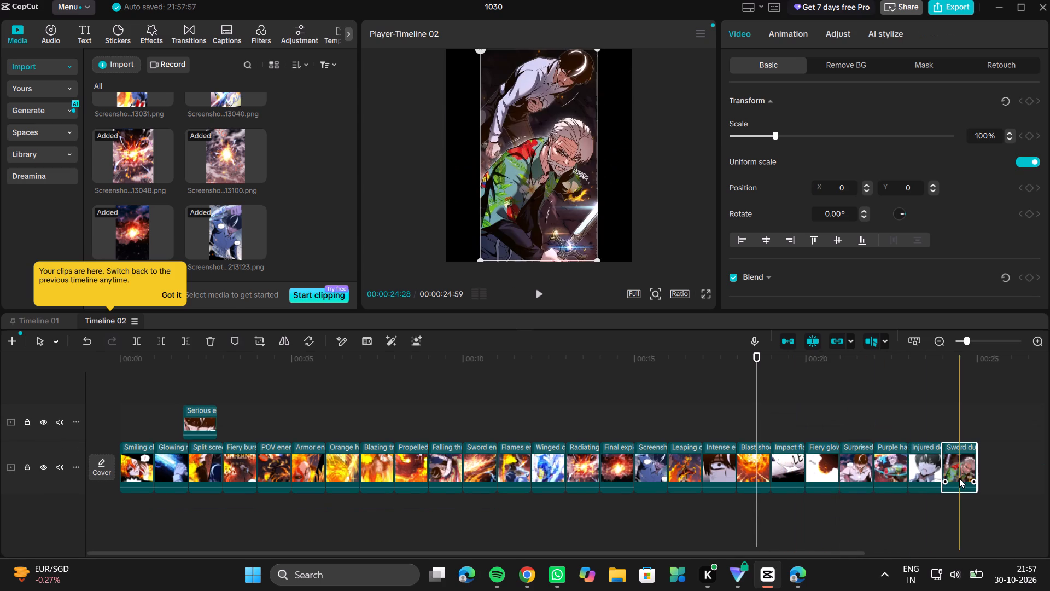
Bring the overlay clip "Serious e…" down onto the main track, between "Leaping c…" and "Intense e…".
left_click_drag(202, 420, 830, 451)
scroll(830, 451, "left", 1)
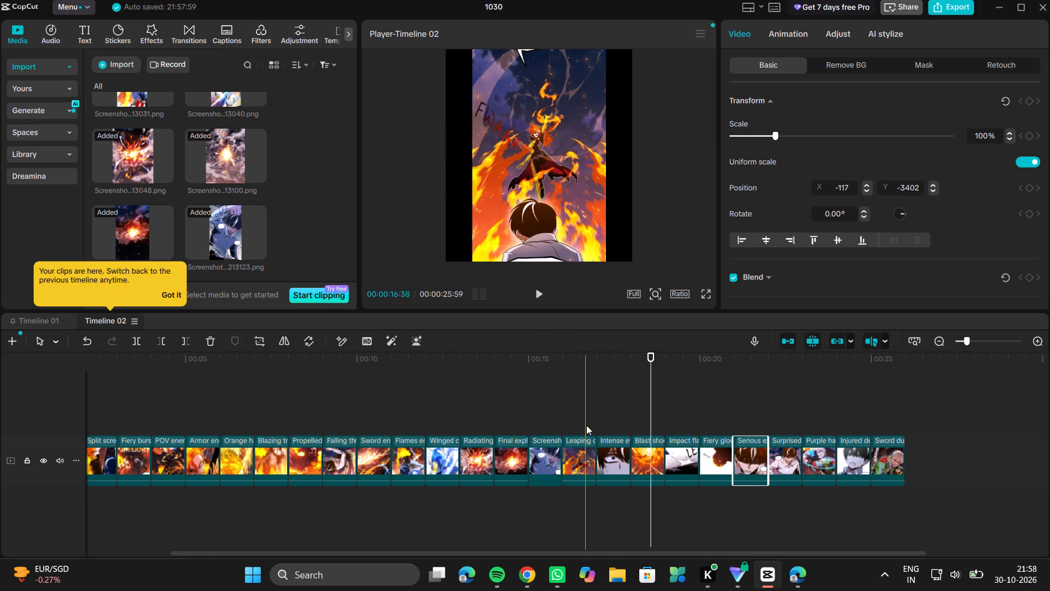
left_click_drag(749, 465, 654, 424)
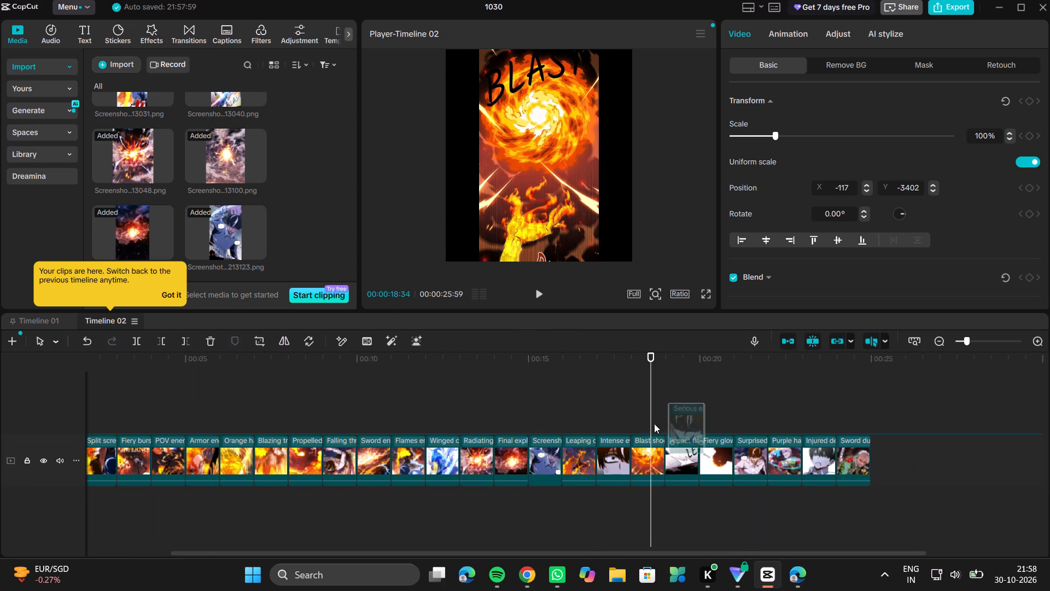
left_click_drag(654, 424, 636, 462)
left_click(607, 399)
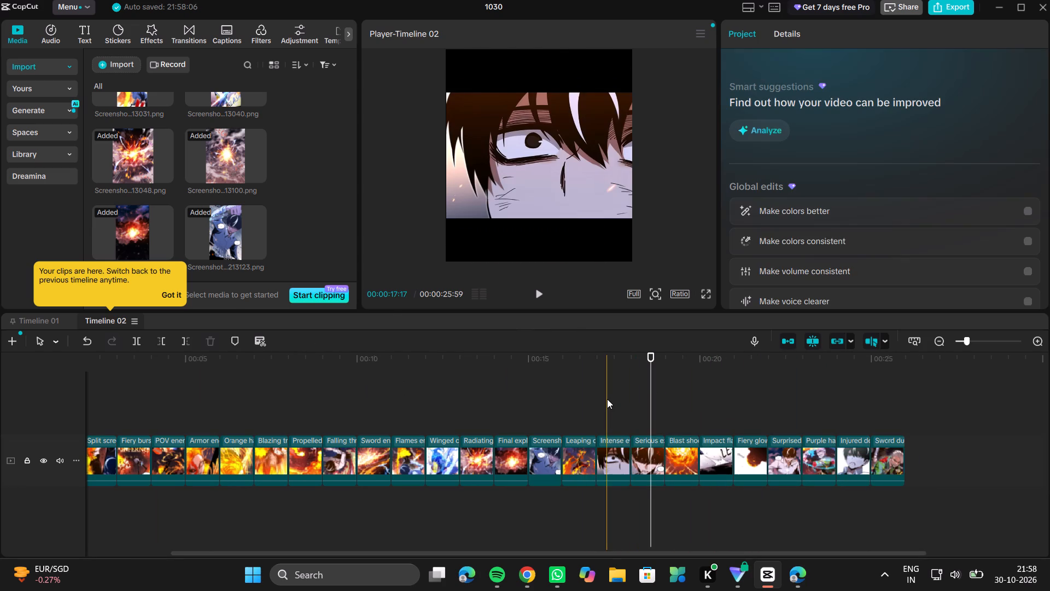
left_click_drag(604, 359, 590, 365)
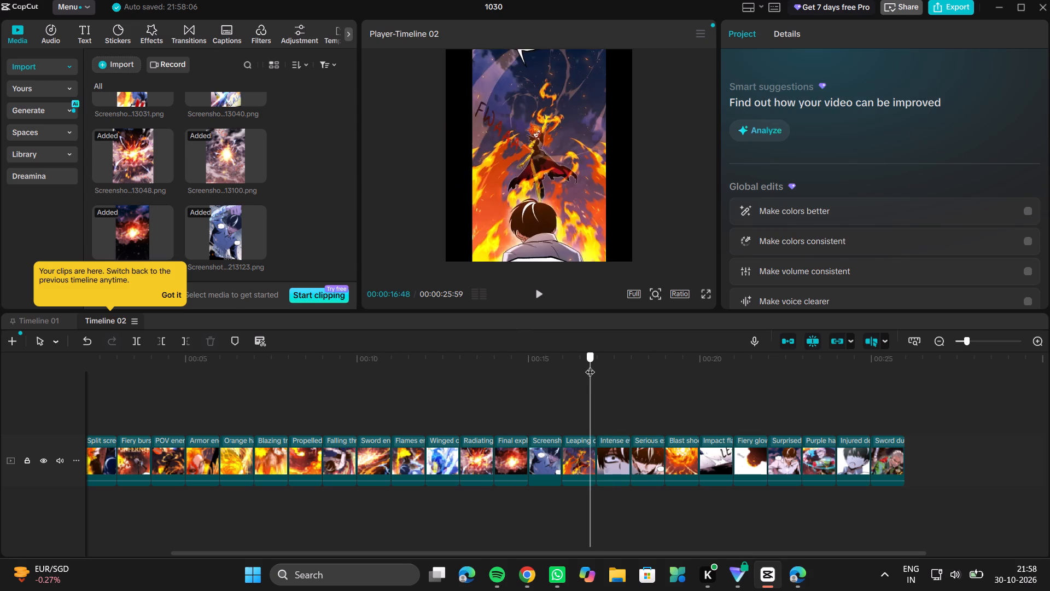
left_click_drag(644, 457, 616, 456)
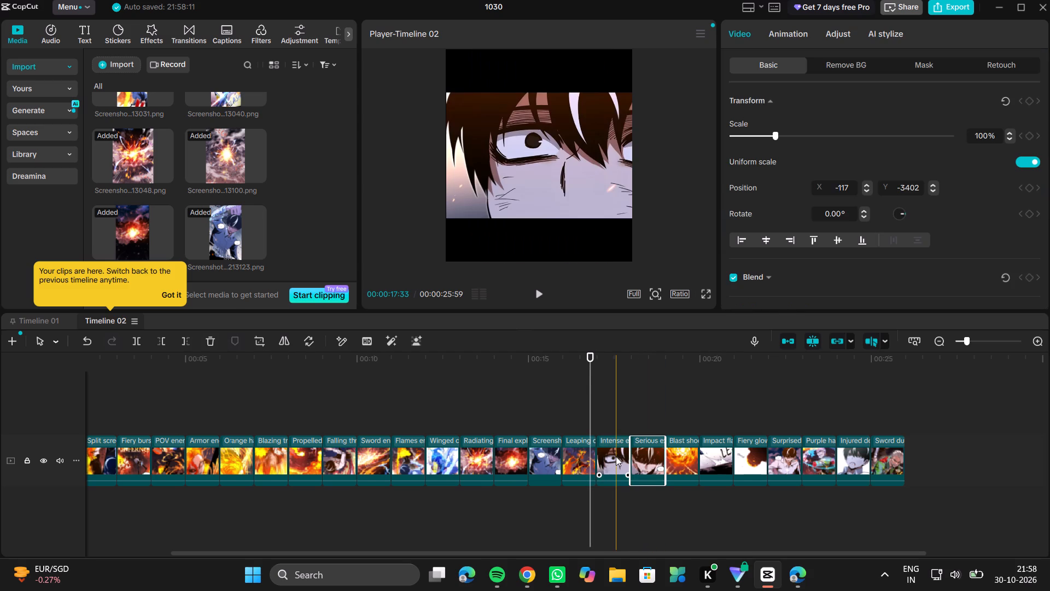
left_click_drag(644, 455, 609, 456)
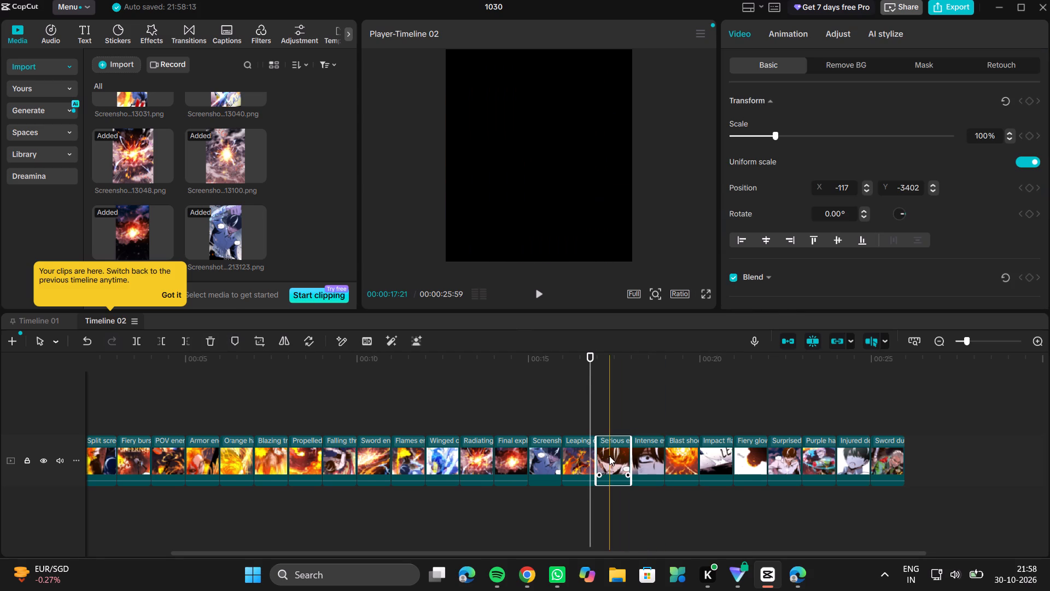
Move the "Blast sho…" clip earlier on the main track, between "Serious e…" and "Intense e…".
left_click_drag(679, 454, 641, 459)
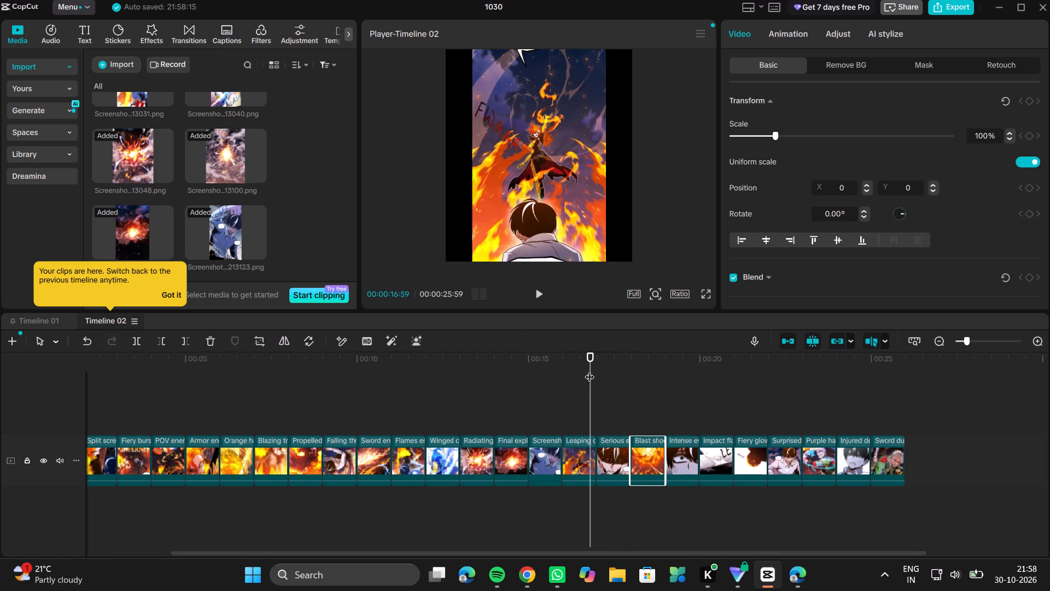
left_click_drag(588, 356, 605, 357)
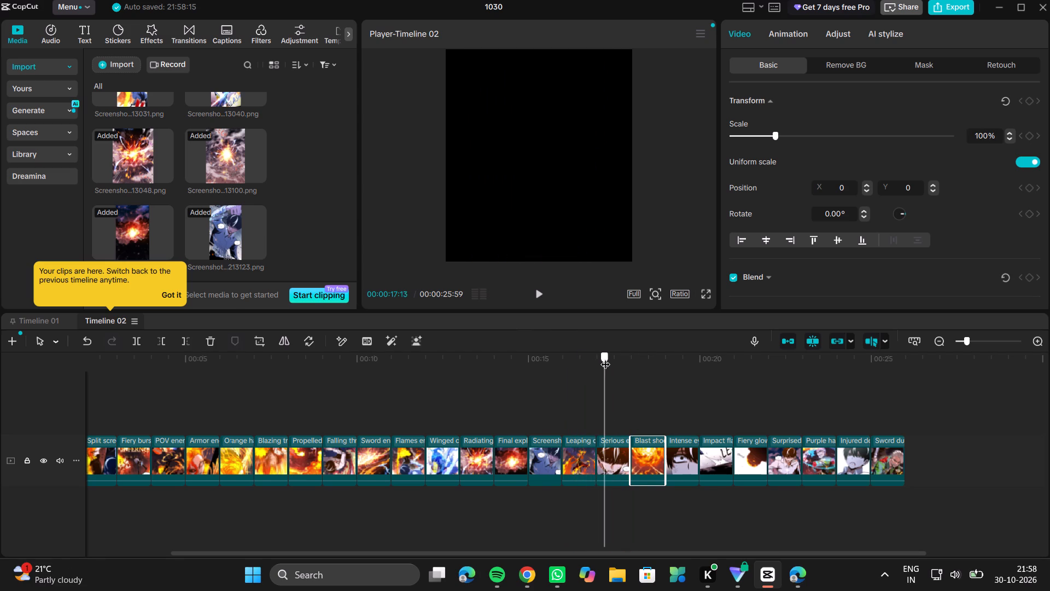
left_click_drag(605, 357, 606, 357)
left_click(604, 463)
left_click_drag(607, 462, 600, 462)
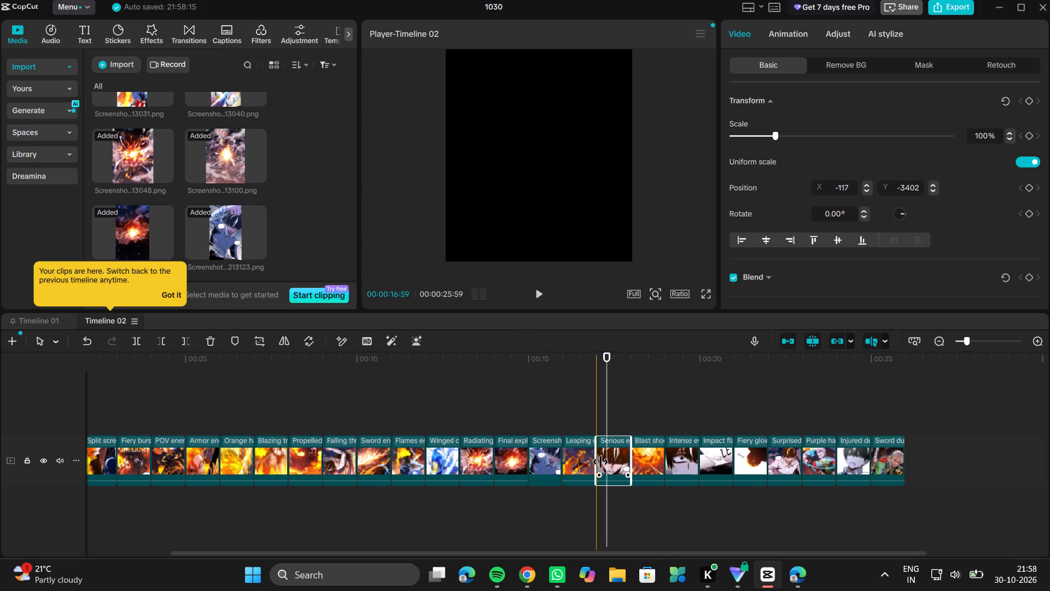
left_click(574, 400)
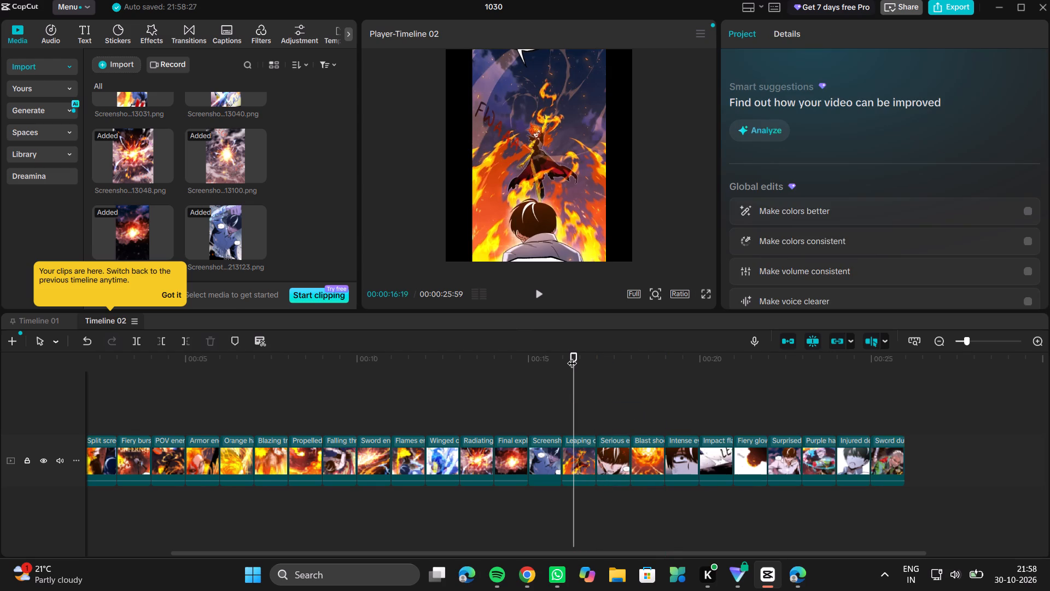
Insert the imported image ending 210651 between "Leaping c…" and "Serious e…" on the main track and trim it to about one second.
left_click_drag(572, 356, 613, 363)
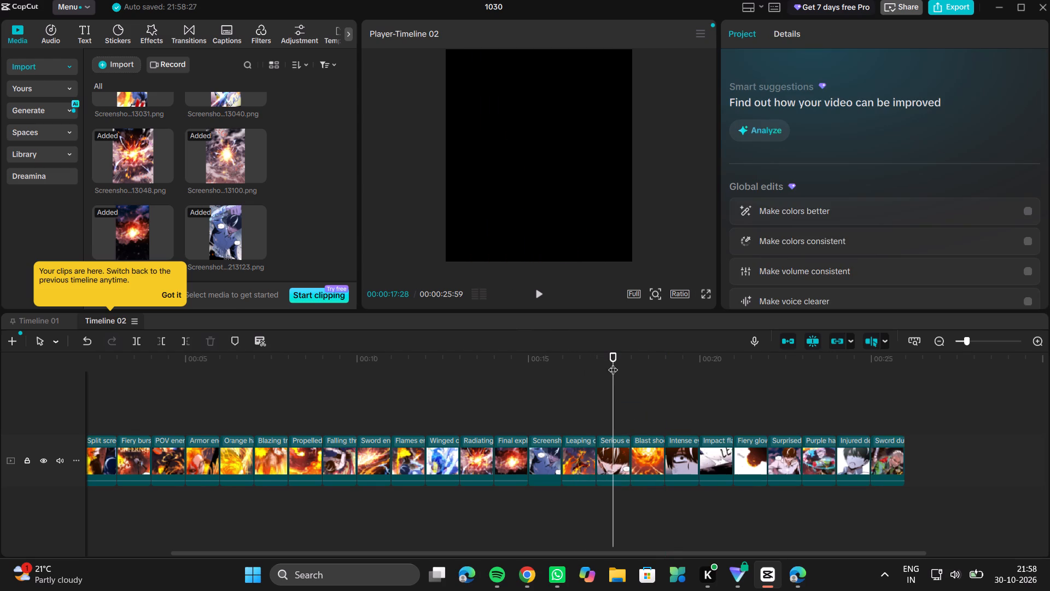
scroll(230, 227, "down", 1)
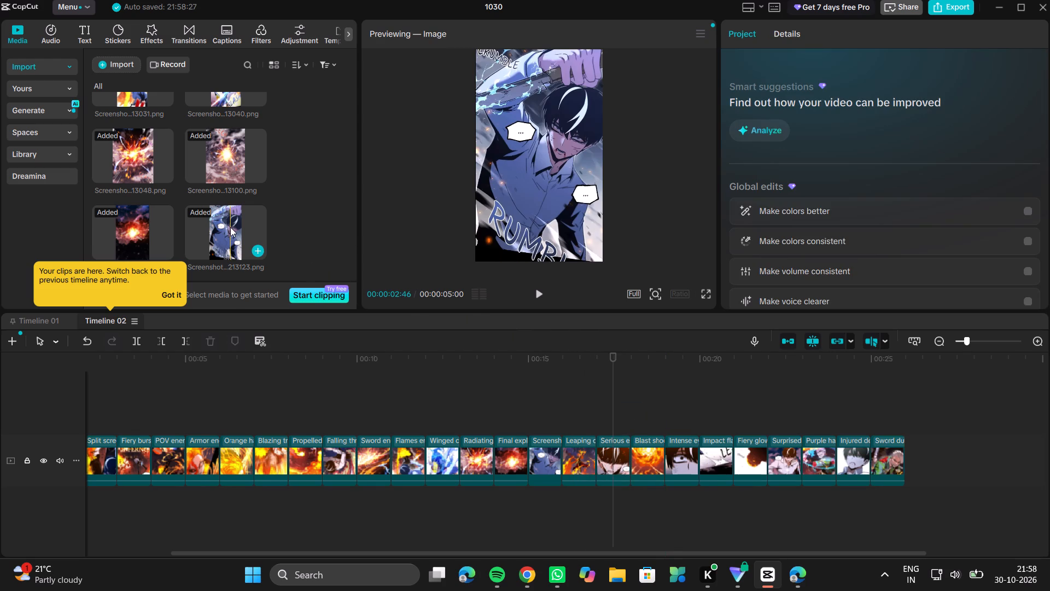
scroll(230, 227, "down", 1)
scroll(230, 227, "up", 6)
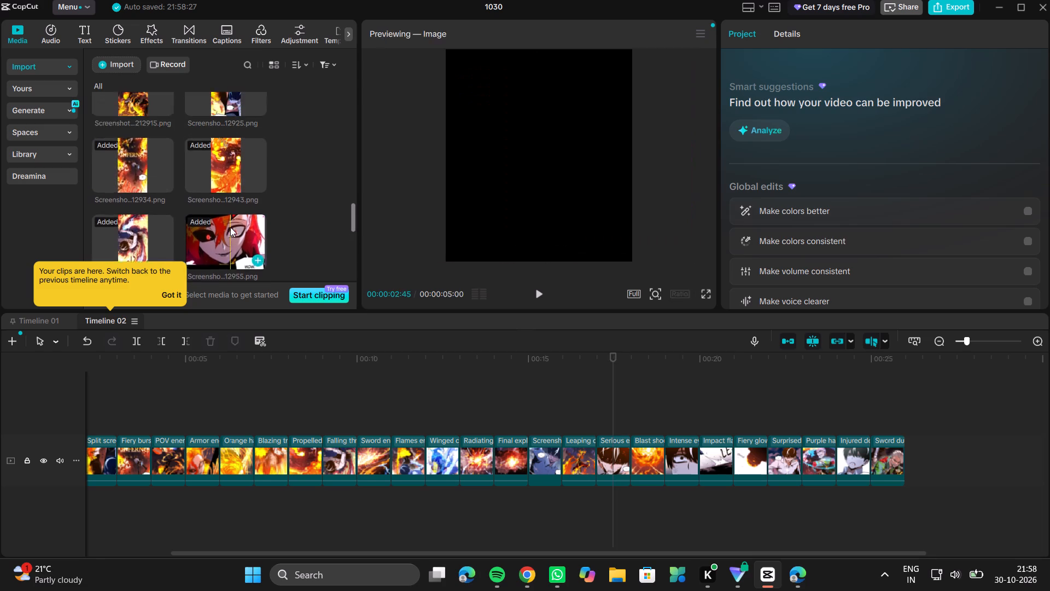
scroll(230, 227, "up", 1)
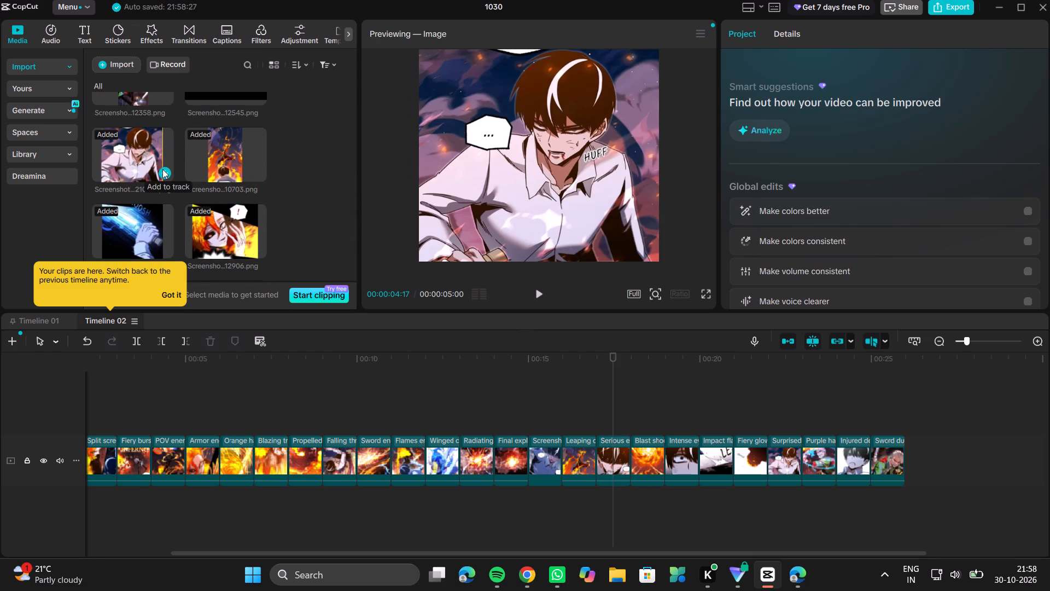
left_click(162, 169)
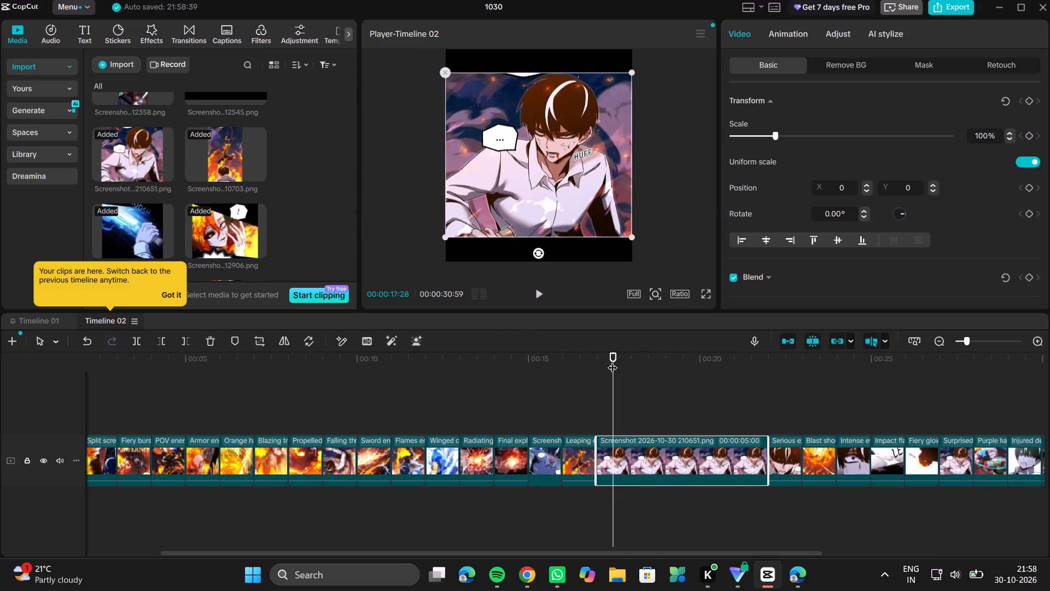
left_click_drag(612, 361, 630, 363)
key("ctrl+b")
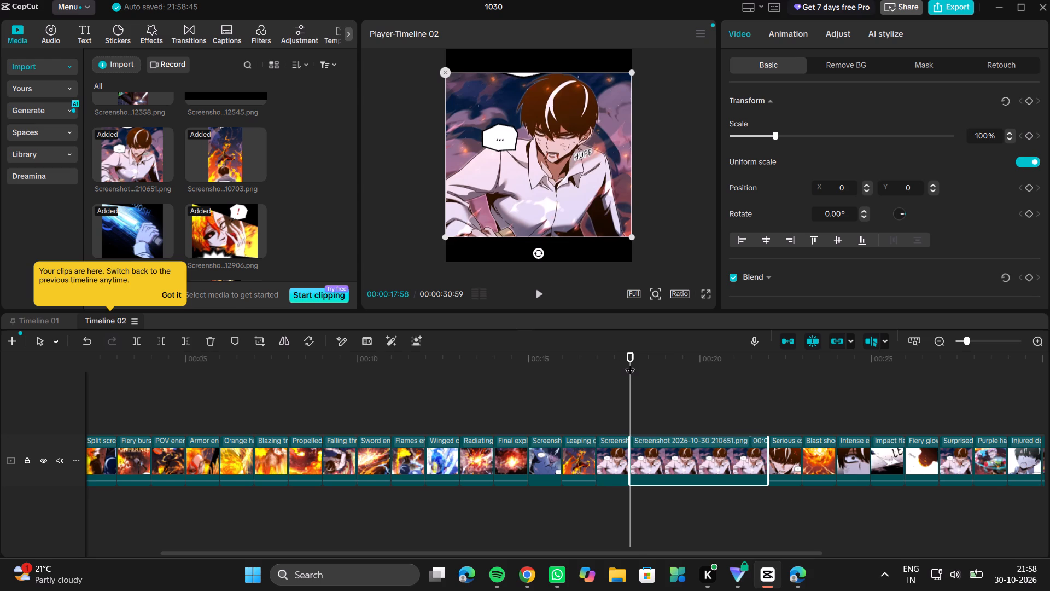
key("BackSpace")
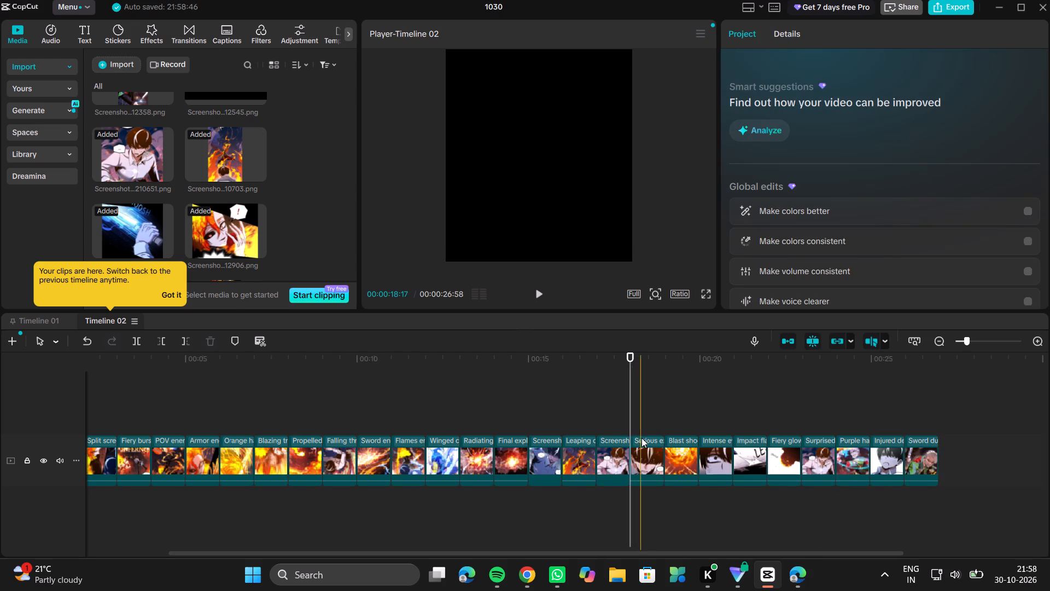
Delete the "Serious e…" clip from the main track.
left_click(643, 446)
key("BackSpace")
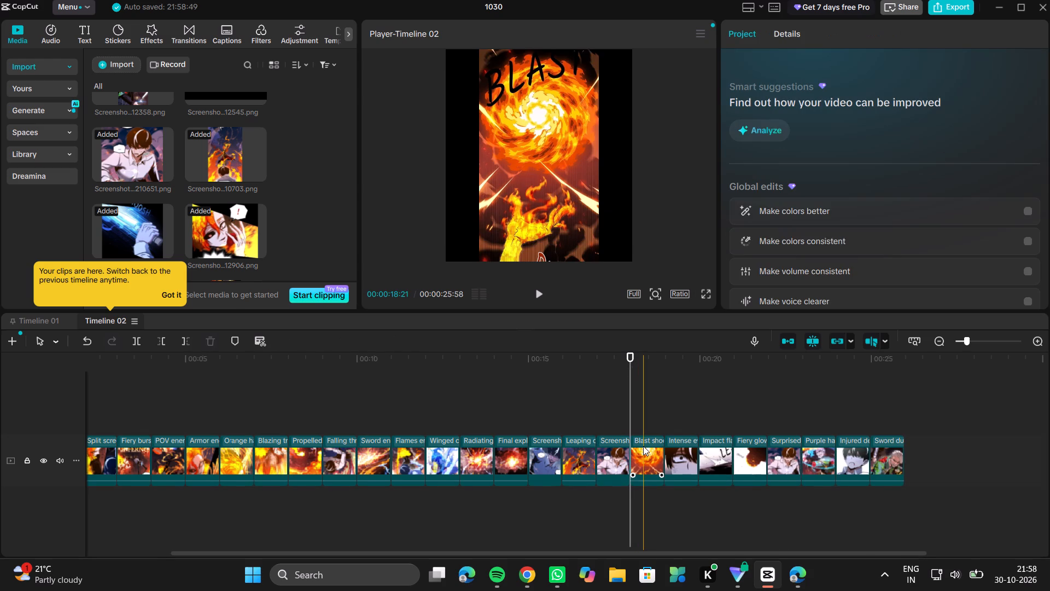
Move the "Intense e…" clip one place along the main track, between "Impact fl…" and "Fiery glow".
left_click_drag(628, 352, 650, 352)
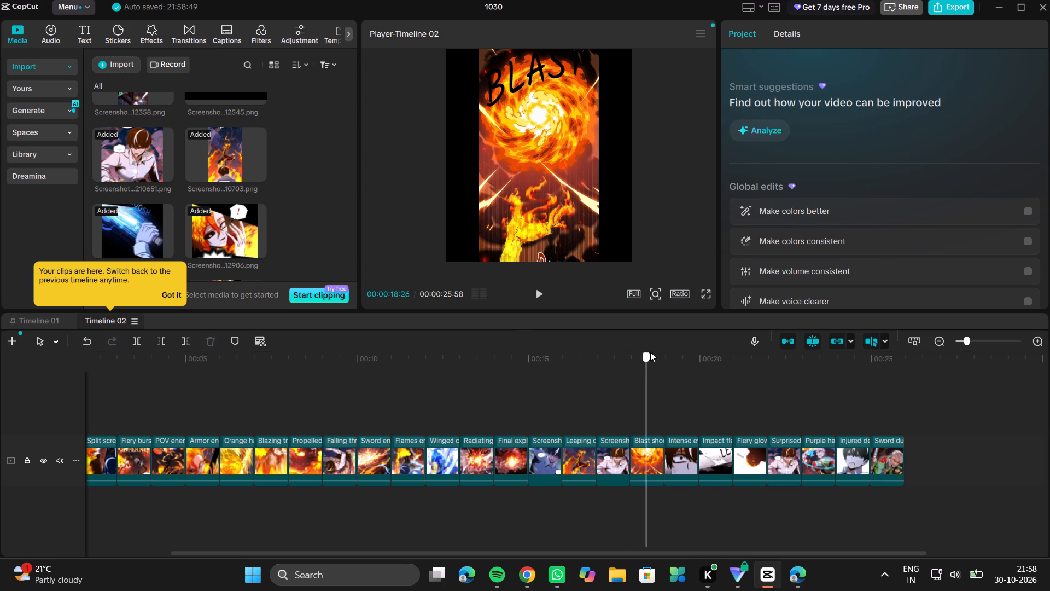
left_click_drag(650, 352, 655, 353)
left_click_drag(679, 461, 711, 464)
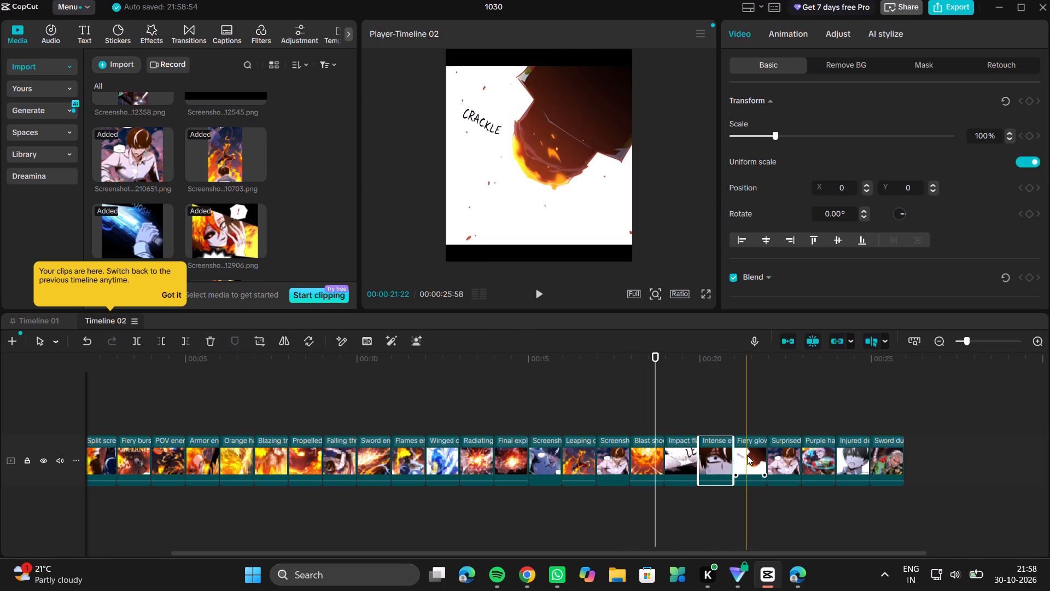
Move the "Purple ha…" clip earlier on the main track, between "Intense e…" and "Fiery glow".
left_click_drag(657, 358, 673, 360)
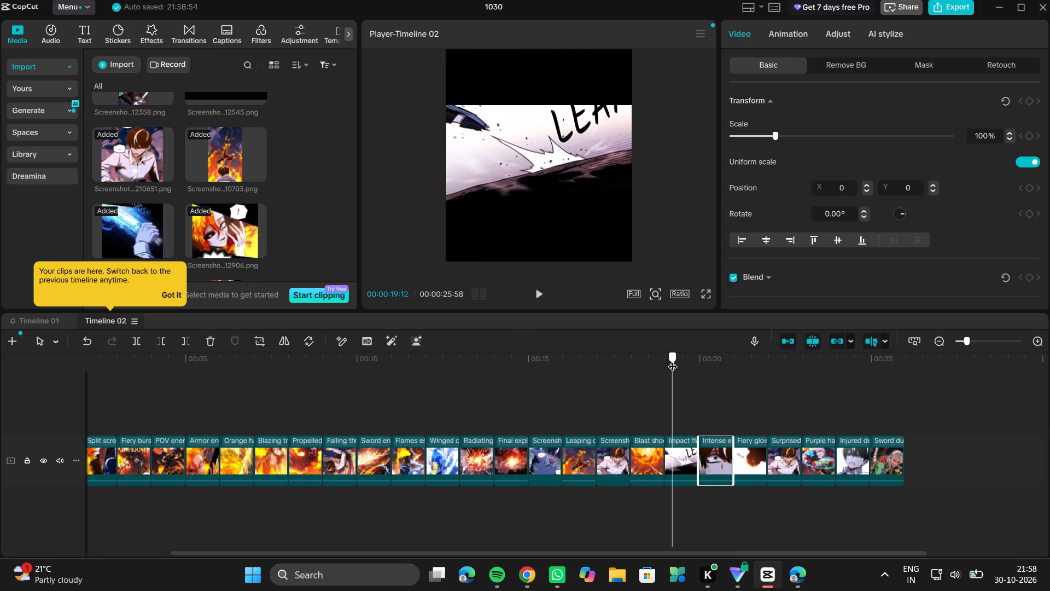
left_click_drag(673, 360, 706, 364)
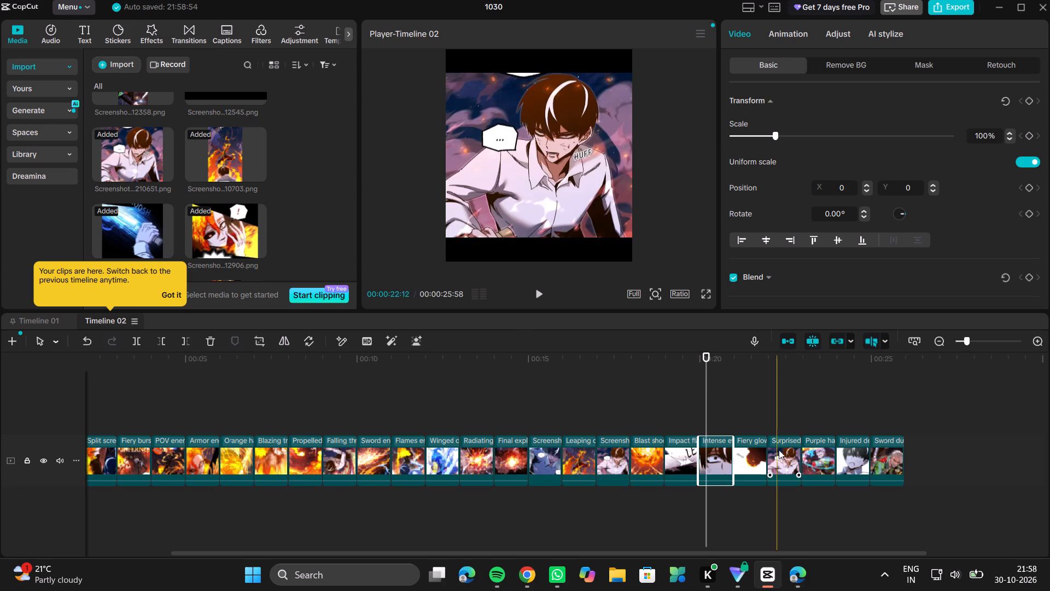
left_click_drag(812, 462, 739, 461)
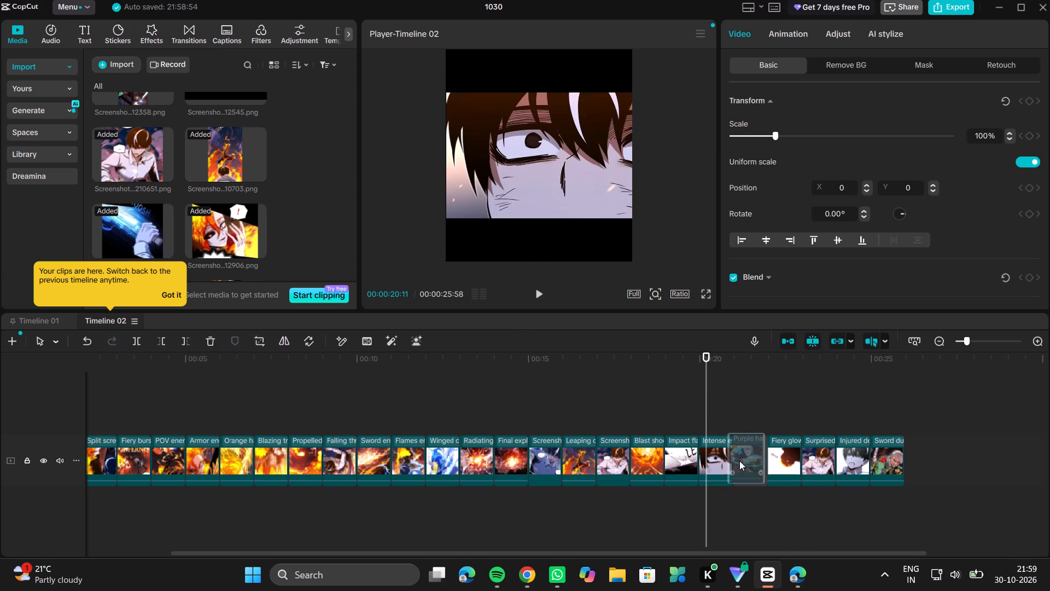
left_click_drag(739, 461, 739, 461)
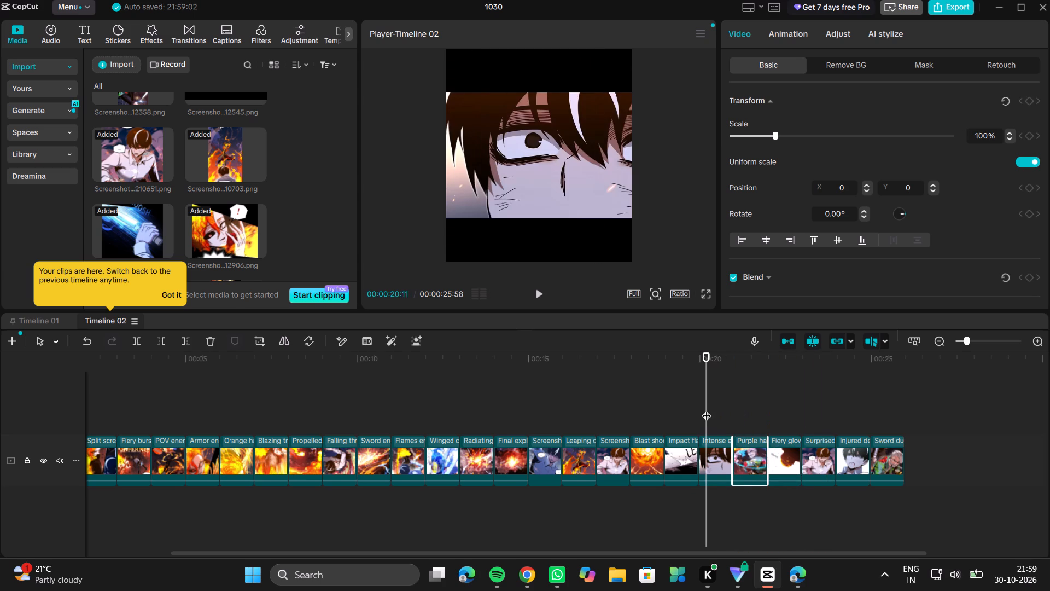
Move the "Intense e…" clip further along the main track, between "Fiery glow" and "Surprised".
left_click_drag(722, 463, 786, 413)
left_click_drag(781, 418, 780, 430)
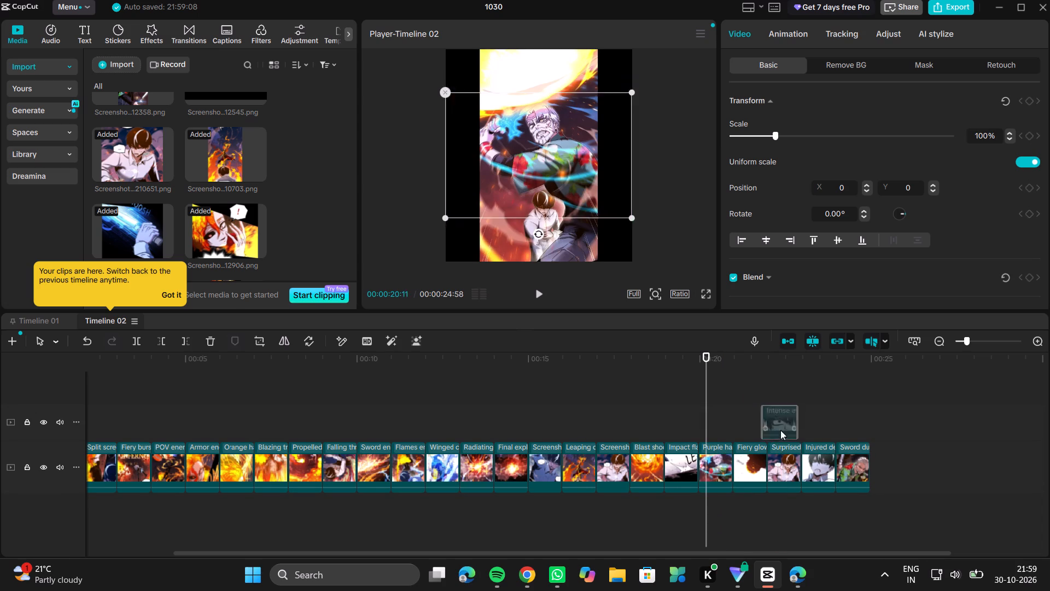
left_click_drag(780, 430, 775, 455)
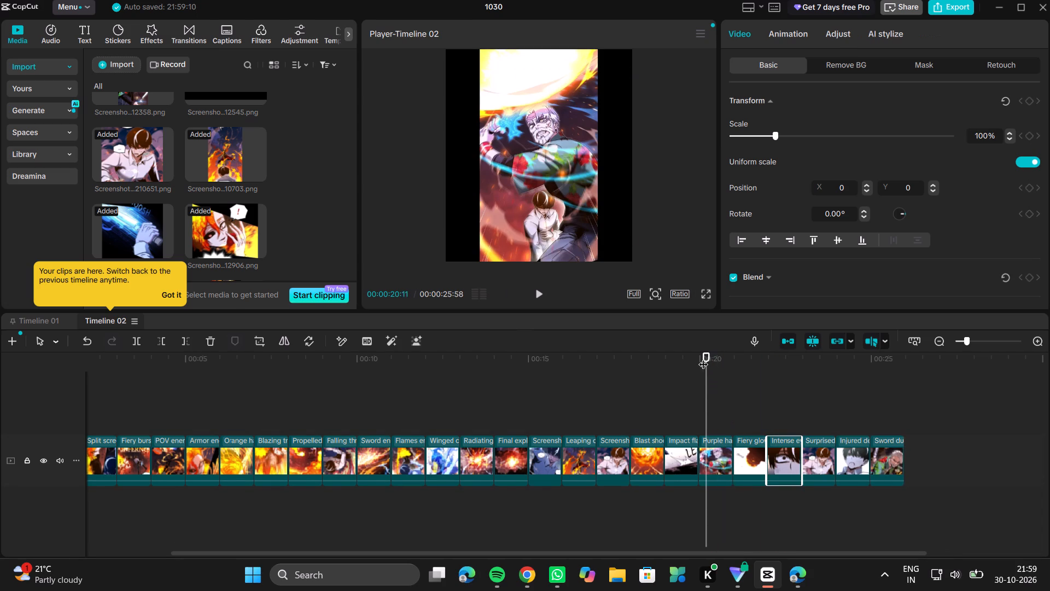
Preview the remaining clips to the end of the timeline and delete the "Fiery glow" clip from the main track.
left_click_drag(703, 357, 736, 368)
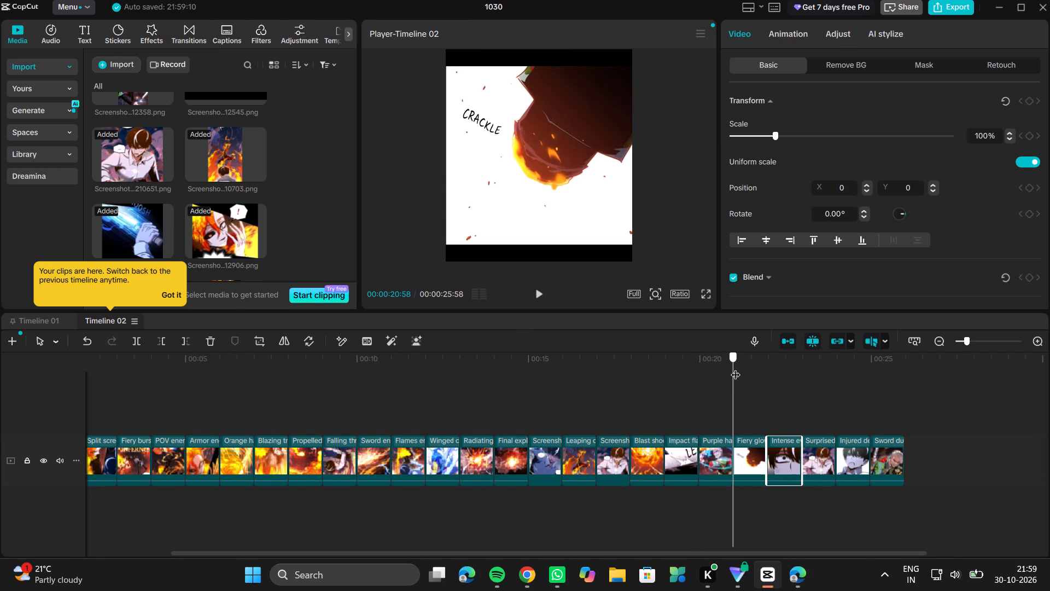
left_click_drag(736, 368, 787, 364)
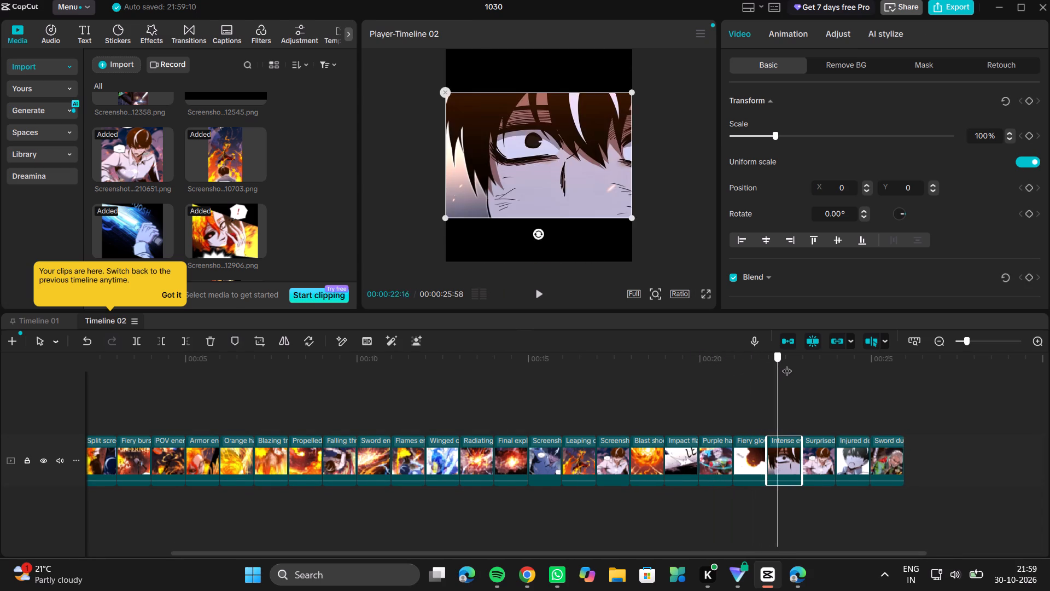
left_click_drag(787, 364, 906, 366)
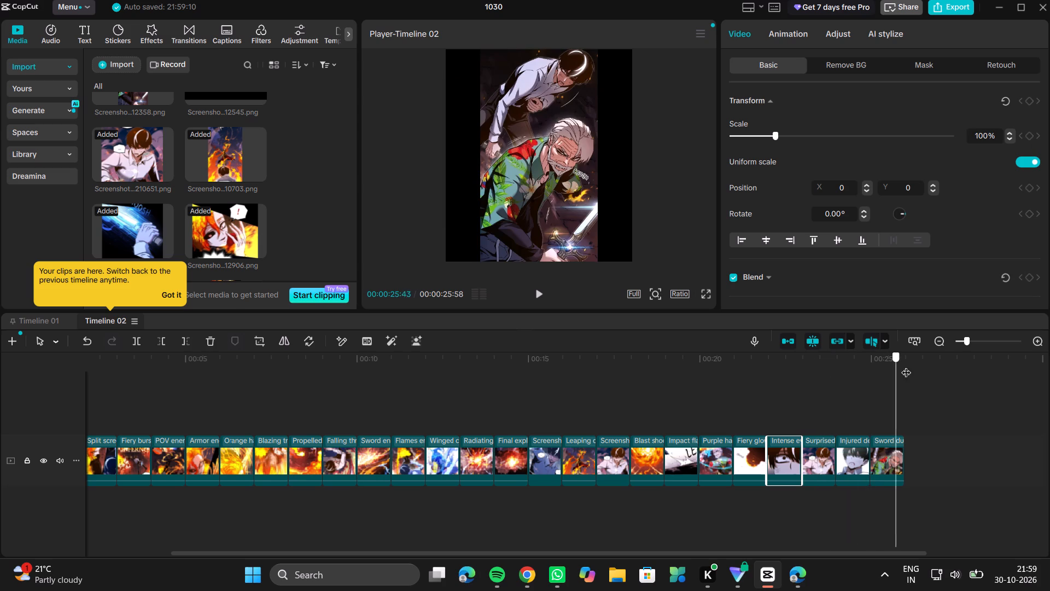
left_click_drag(906, 366, 952, 366)
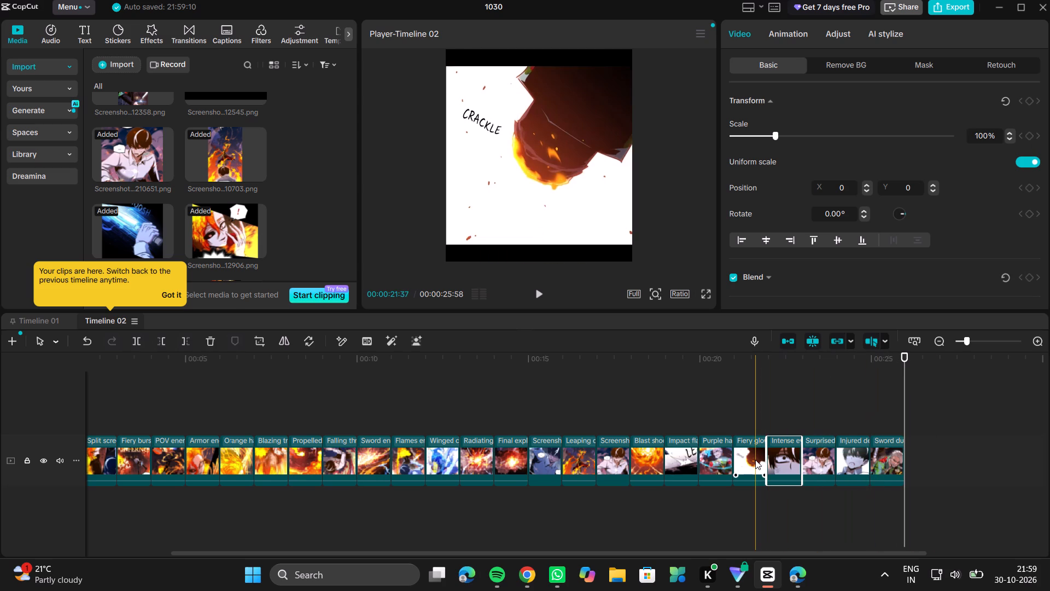
left_click(755, 460)
key("BackSpace")
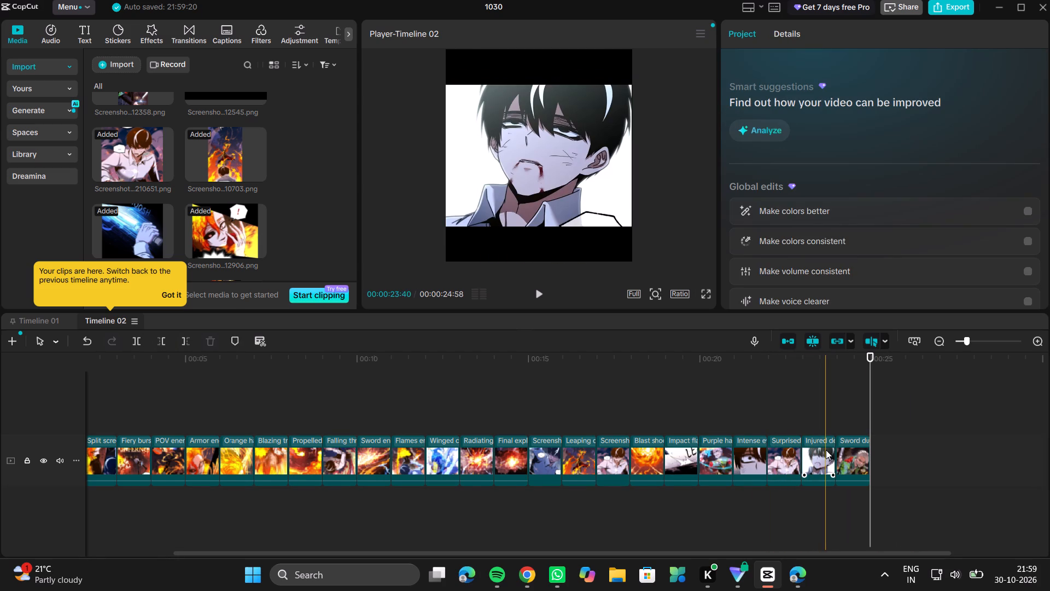
Move the "Intense e…" clip further along the main track, between "Injured de…" and "Sword du…".
left_click_drag(759, 459, 815, 453)
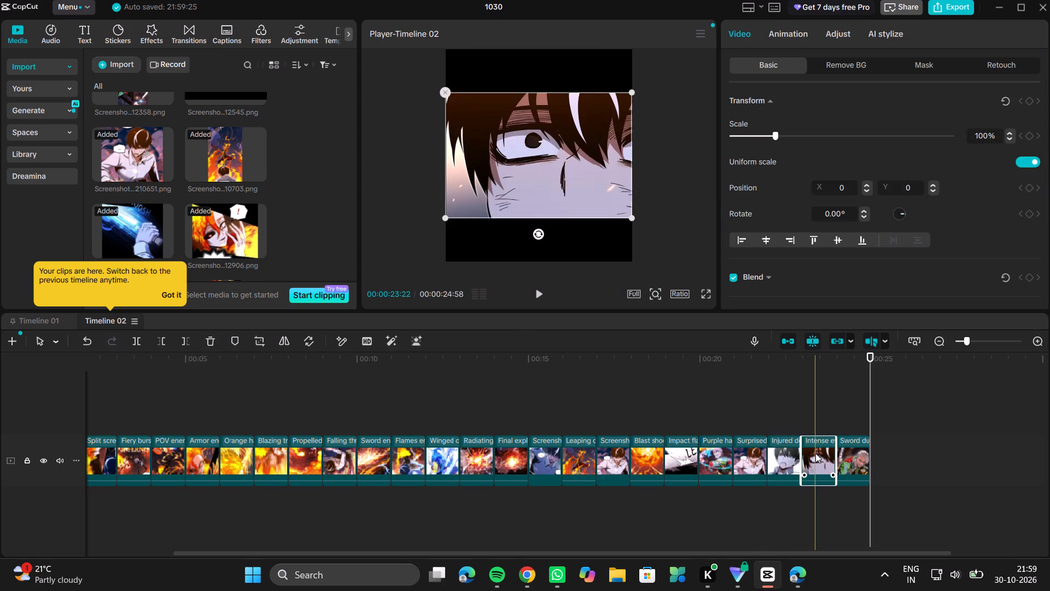
Delete the "Surprised" clip between "Purple ha…" and "Injured de…" from the main track.
left_click(768, 397)
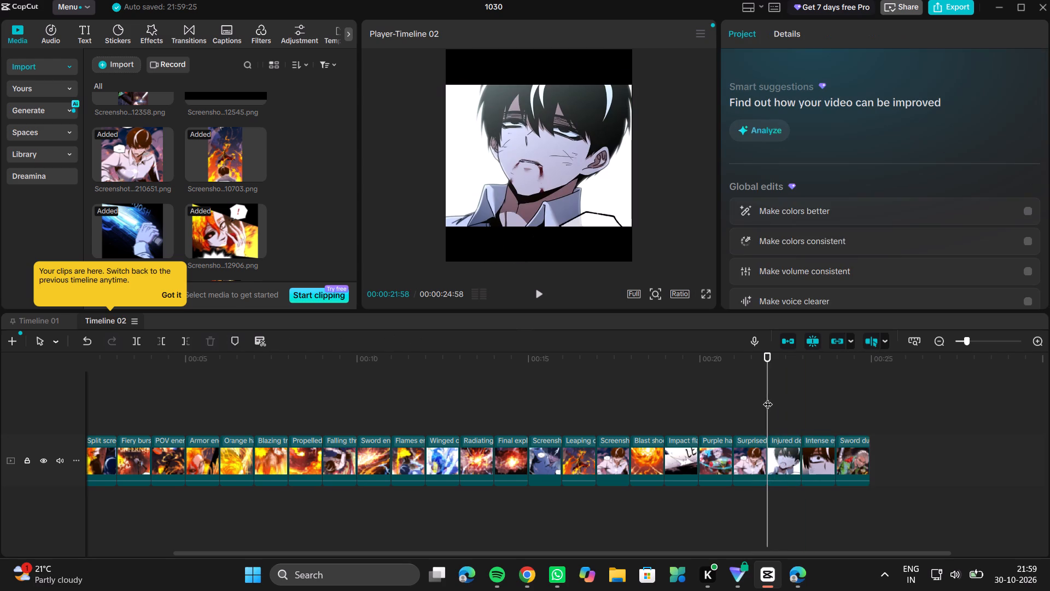
left_click_drag(768, 351, 750, 360)
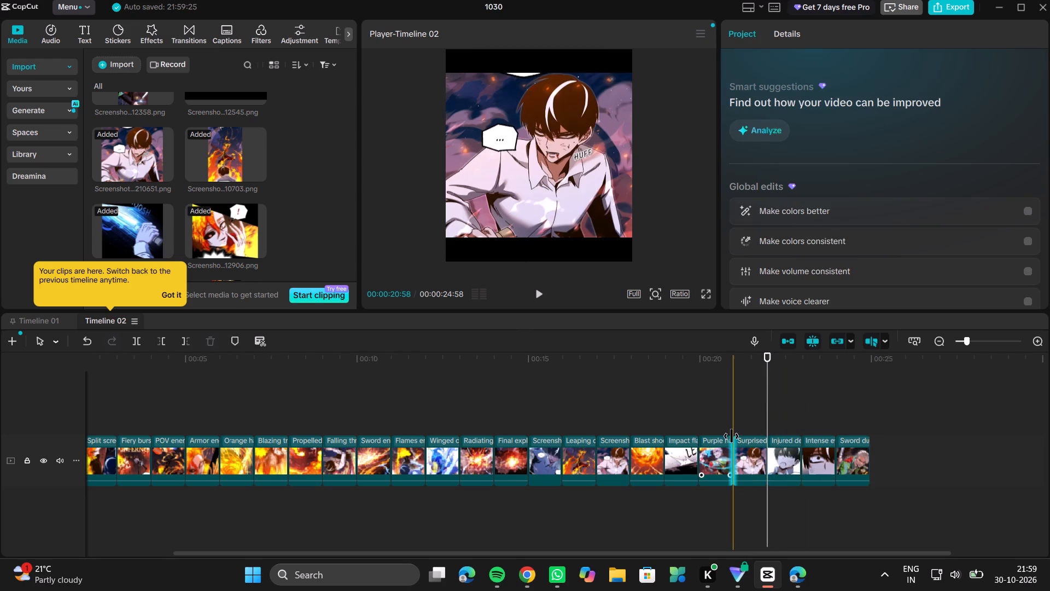
left_click(750, 450)
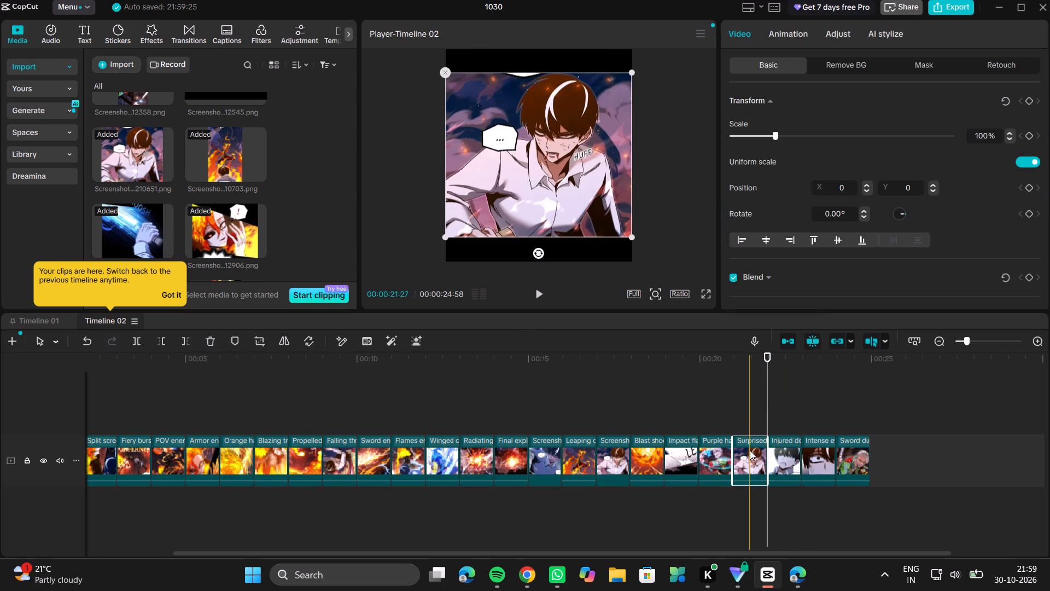
key("BackSpace")
Insert the imported image ending 212330 between "Purple ha…" and "Injured de…" on the main track and trim it to about one second.
scroll(221, 227, "up", 4)
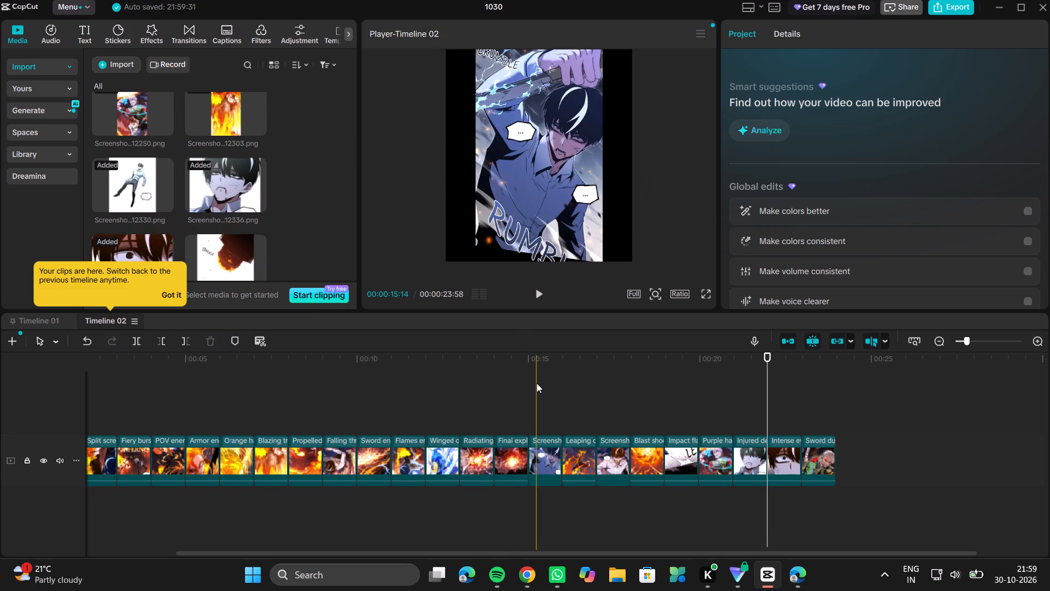
left_click(733, 392)
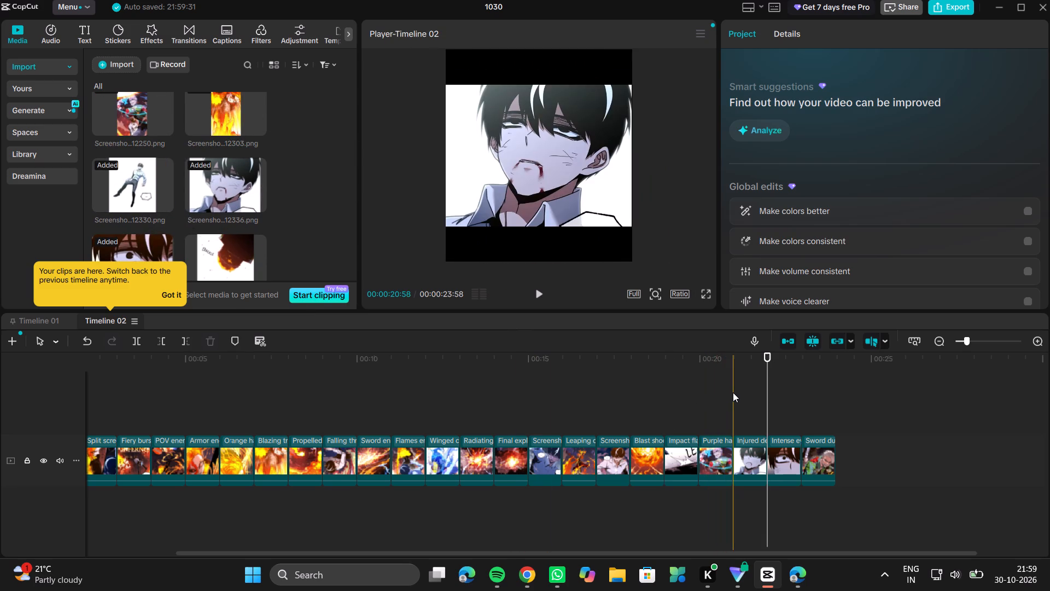
left_click(165, 199)
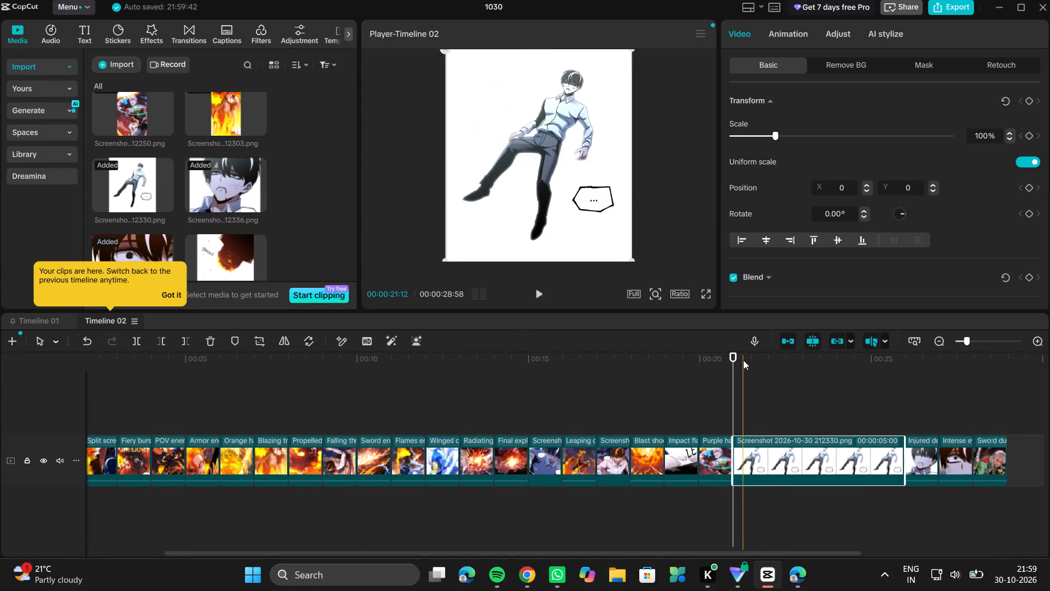
left_click_drag(734, 355, 771, 358)
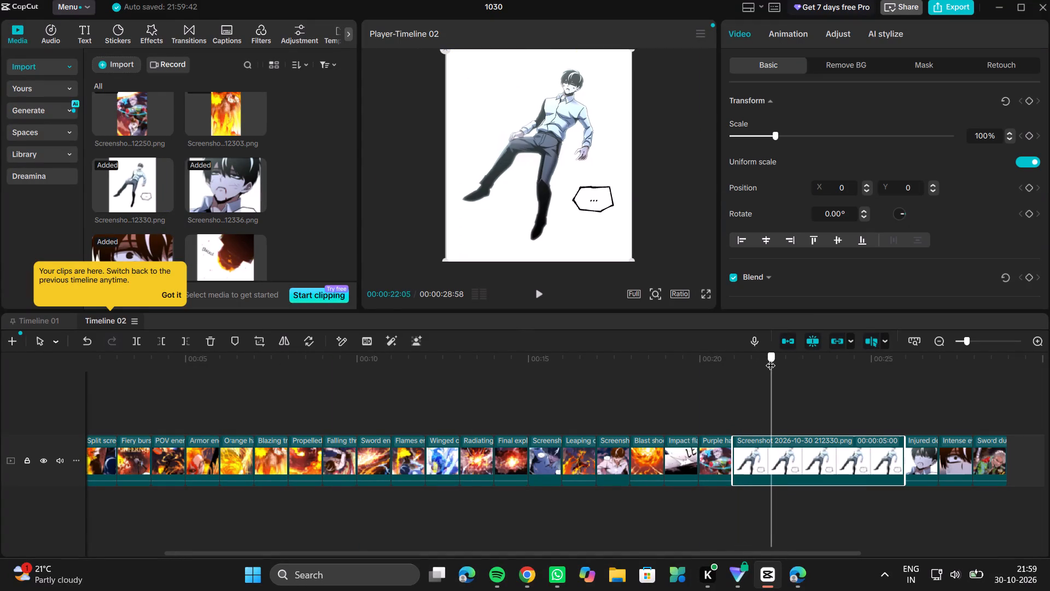
left_click_drag(771, 358, 767, 358)
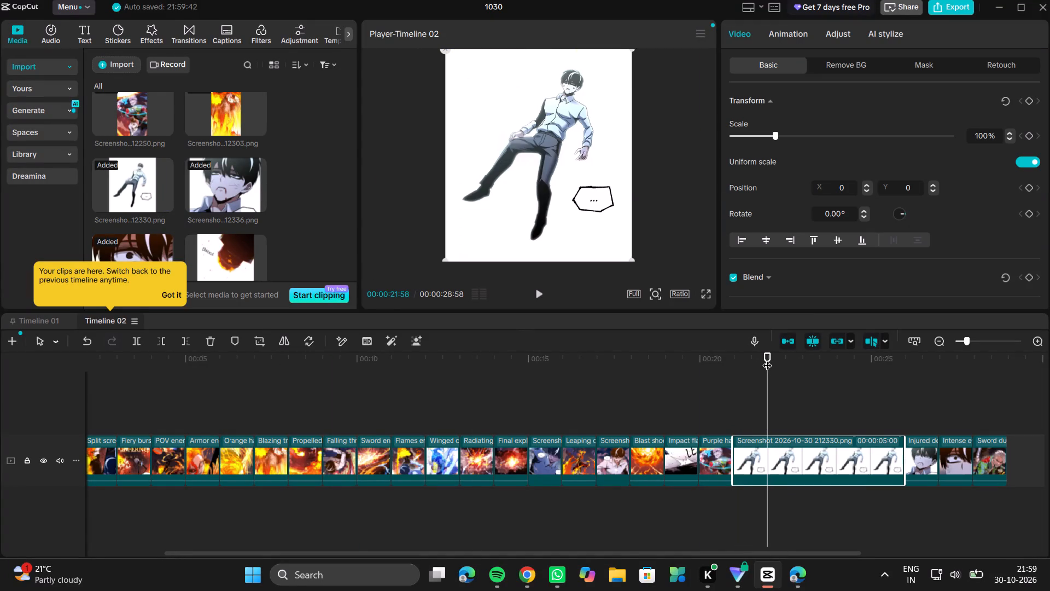
key("ctrl+b")
key("BackSpace")
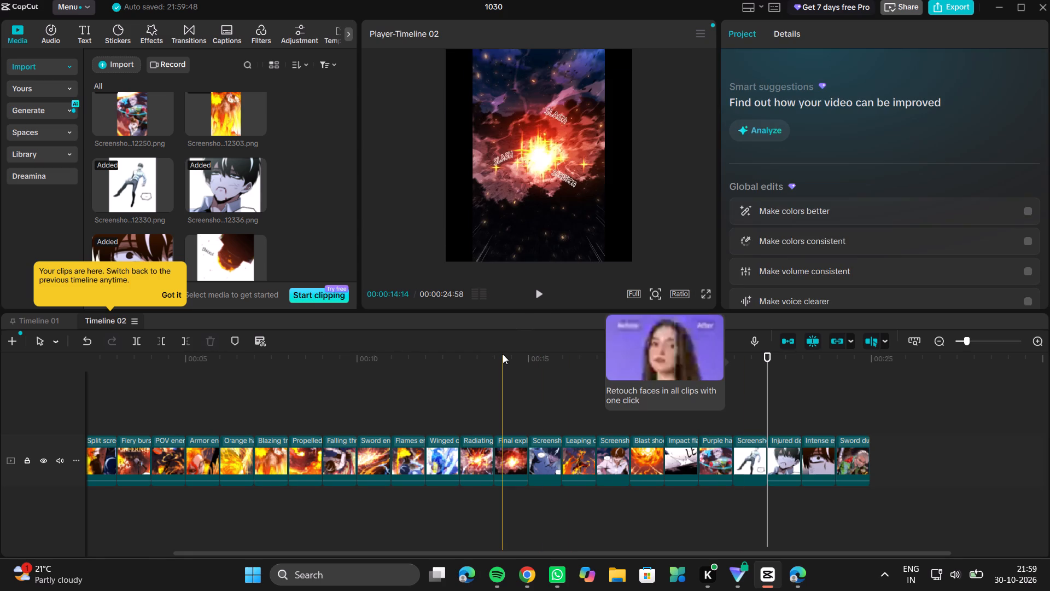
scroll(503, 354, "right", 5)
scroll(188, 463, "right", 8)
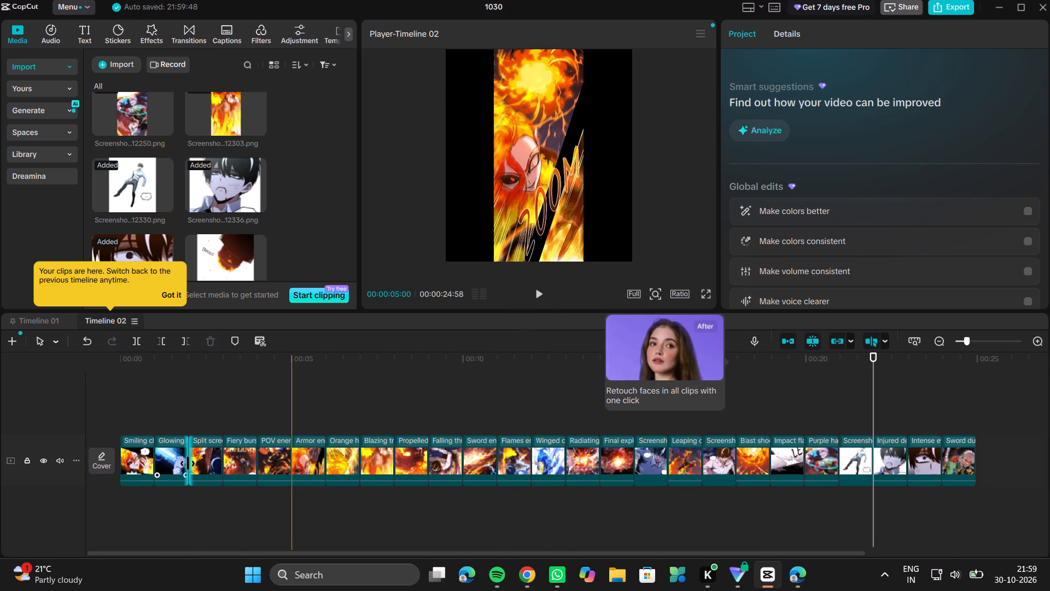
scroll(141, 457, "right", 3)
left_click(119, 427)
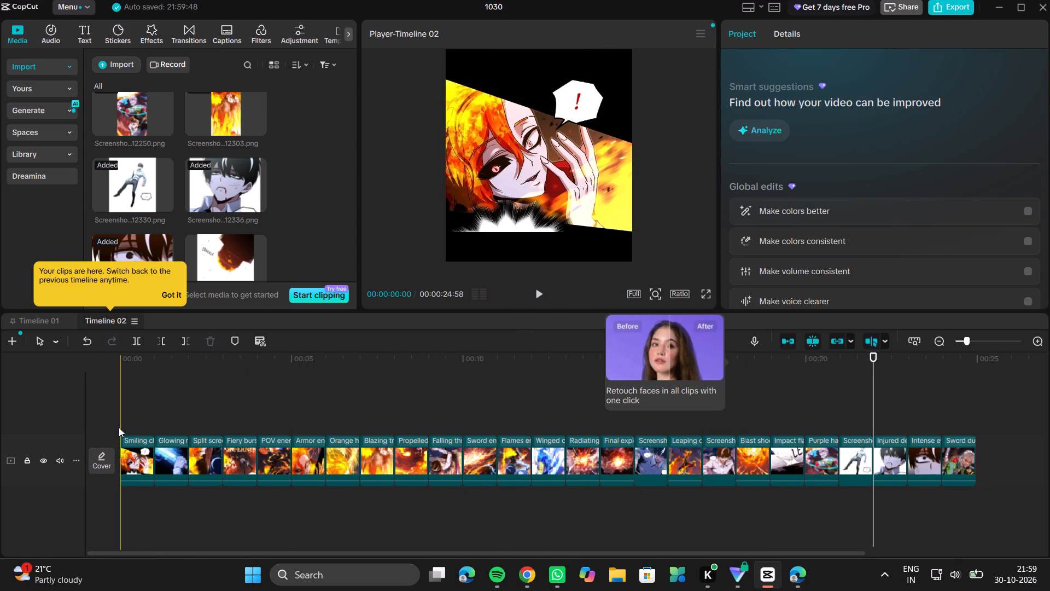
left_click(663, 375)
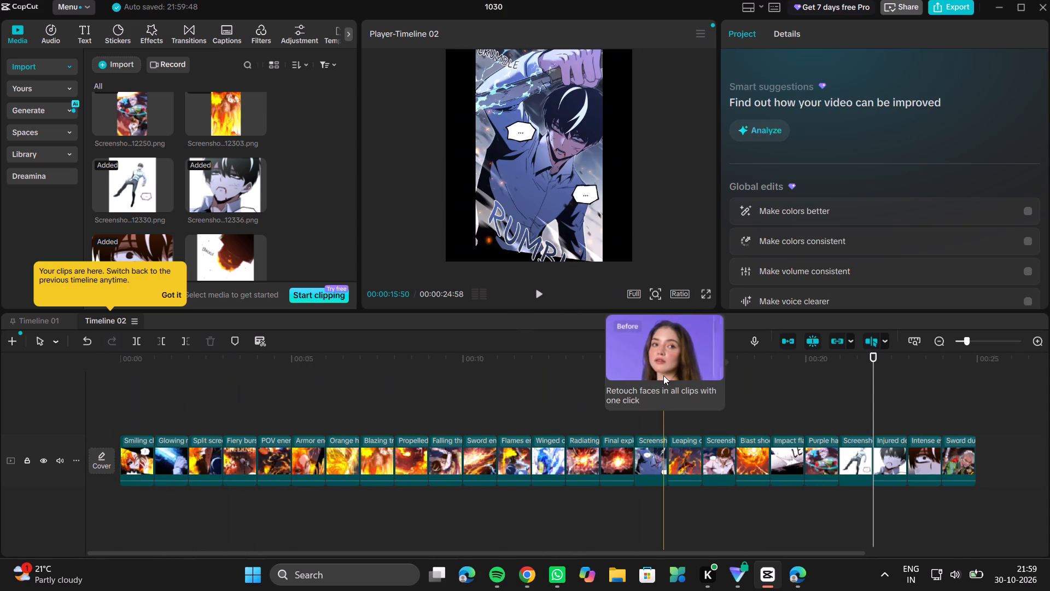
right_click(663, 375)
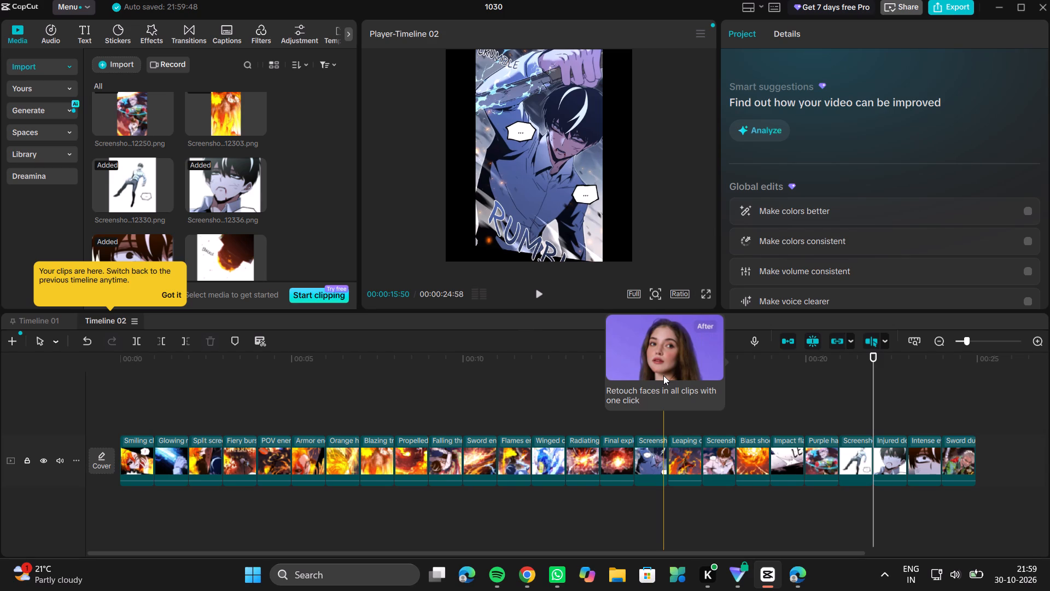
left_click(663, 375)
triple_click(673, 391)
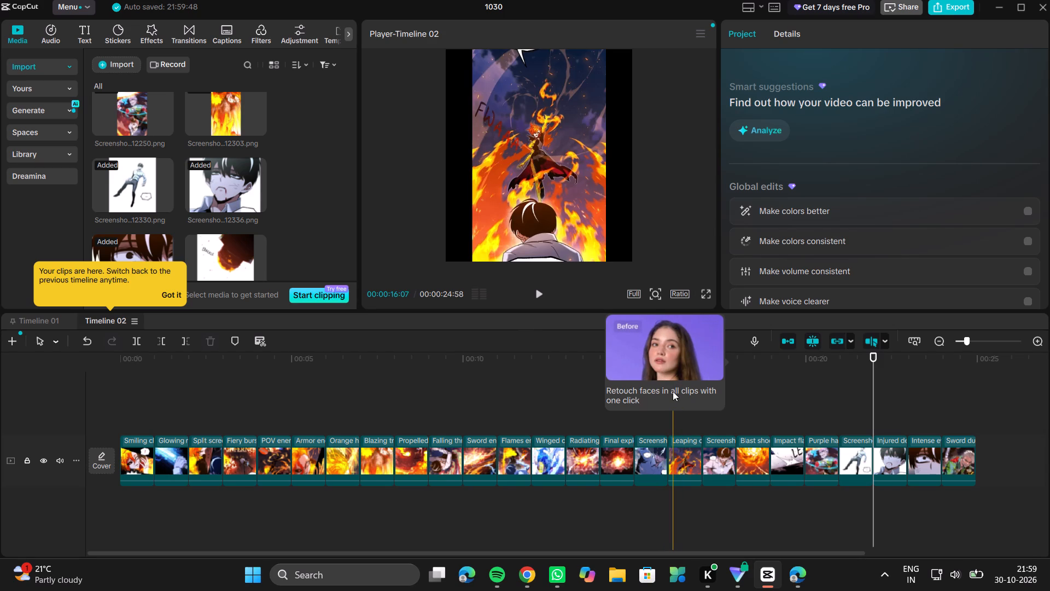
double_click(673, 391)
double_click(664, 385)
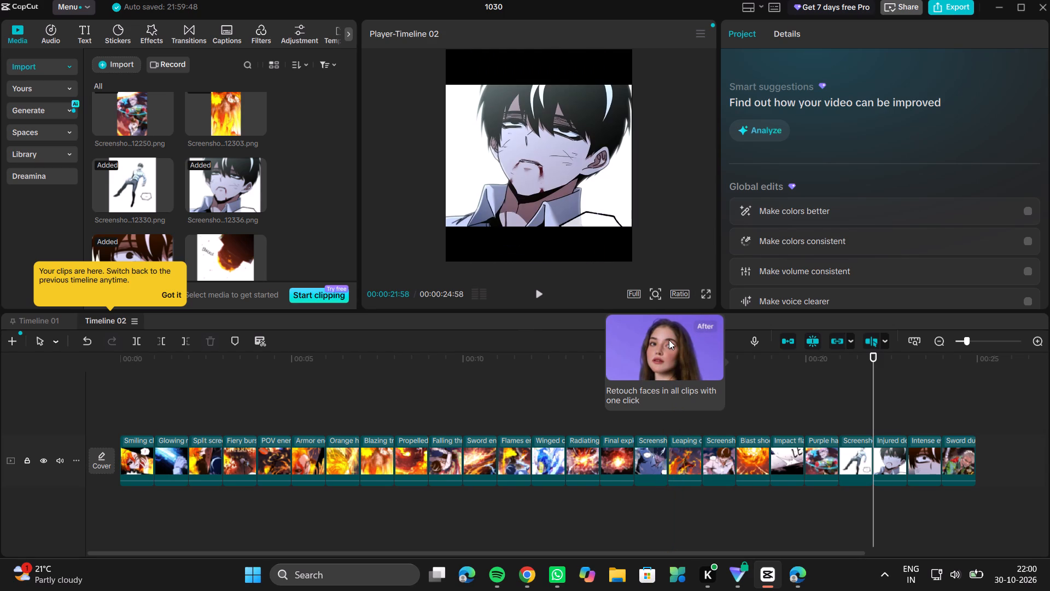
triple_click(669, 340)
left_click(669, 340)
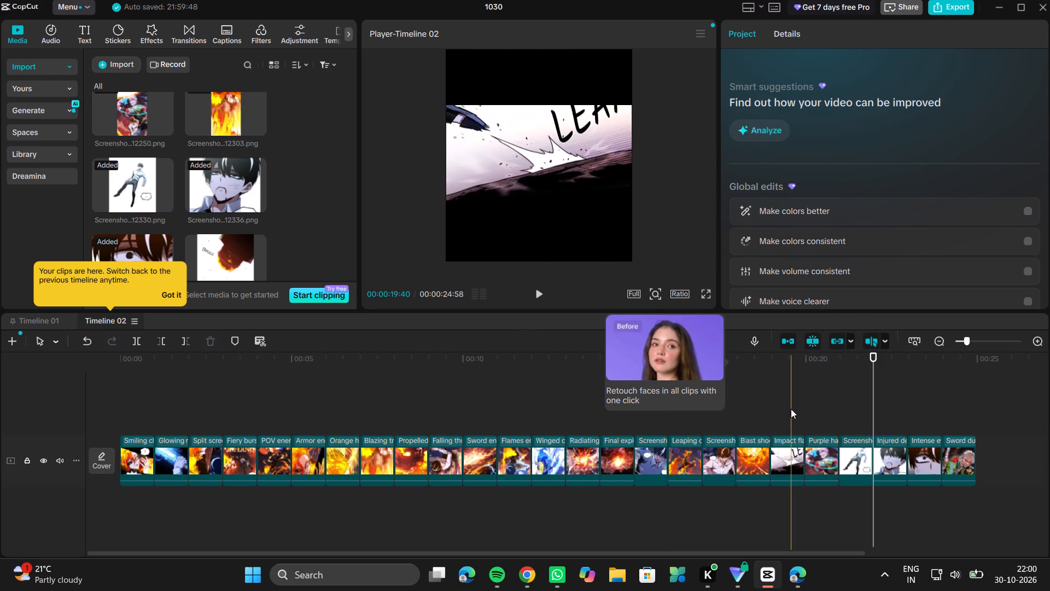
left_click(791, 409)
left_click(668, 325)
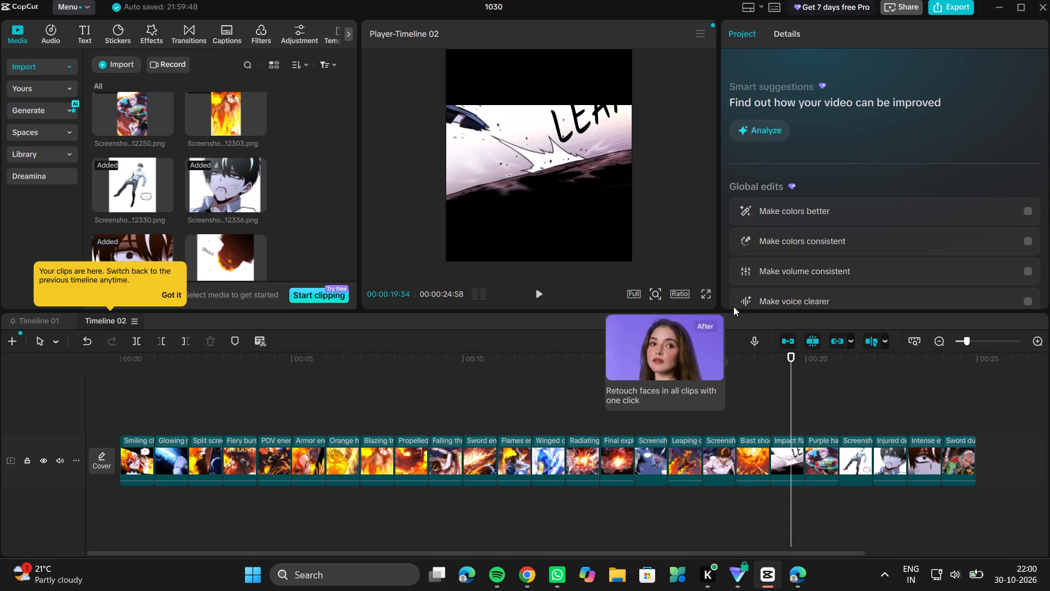
Enable the global edit Make colors better and set its strength to 35.
left_click(804, 215)
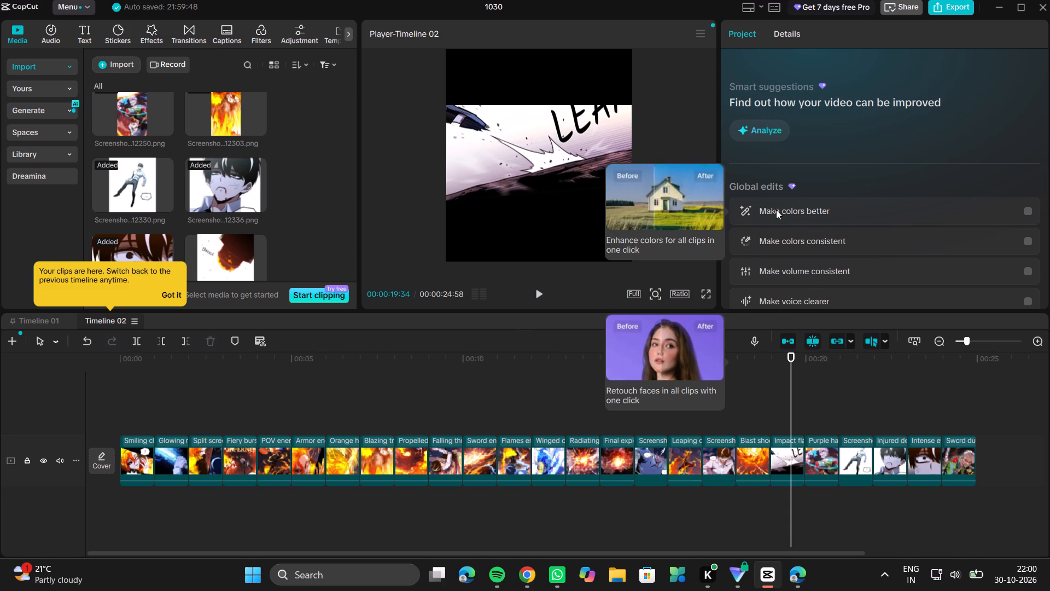
left_click(1030, 211)
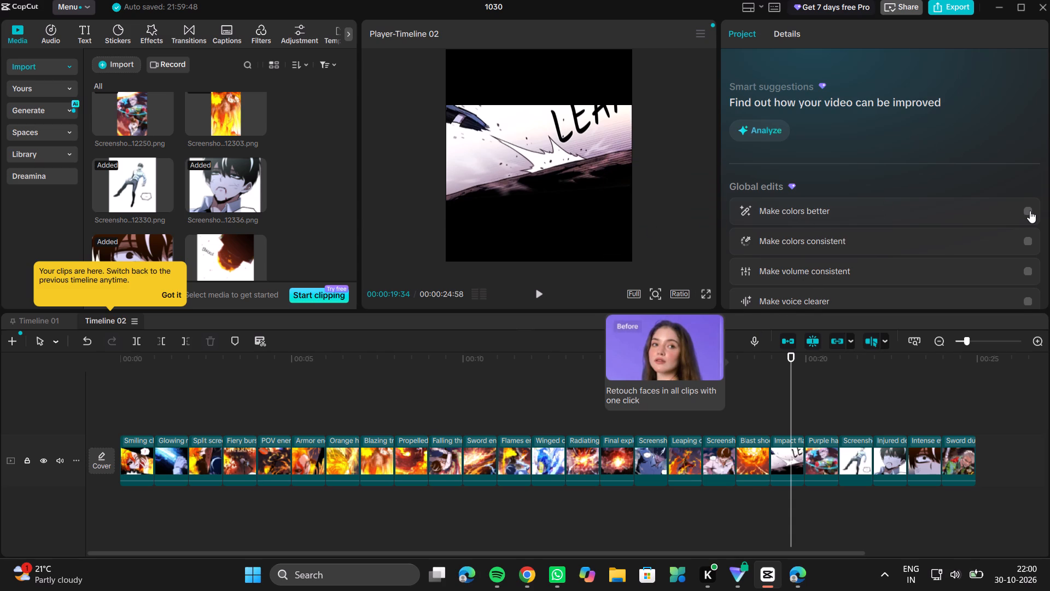
left_click_drag(863, 241, 890, 236)
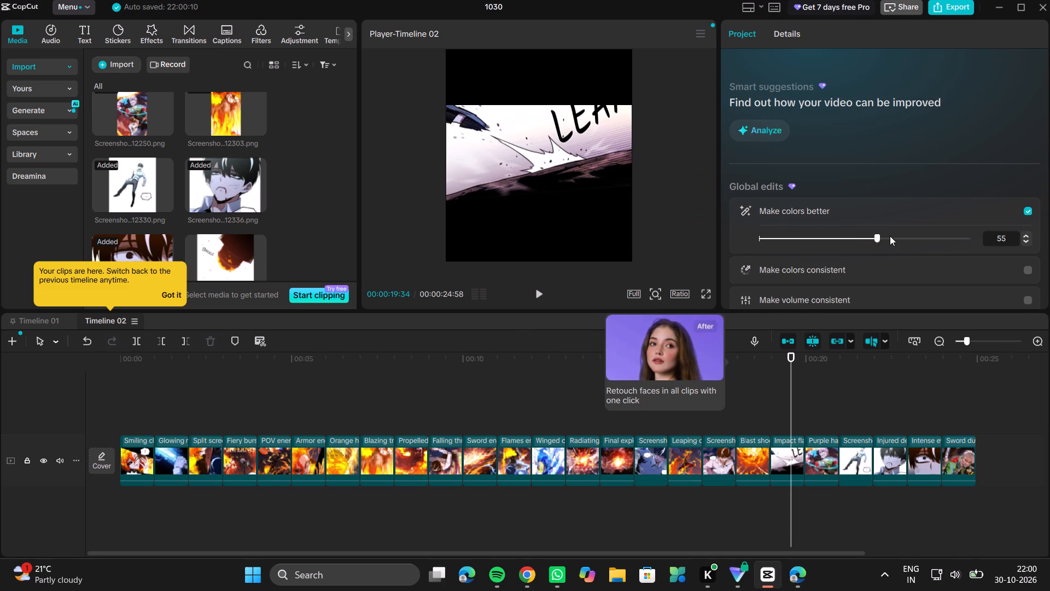
left_click_drag(890, 236, 826, 231)
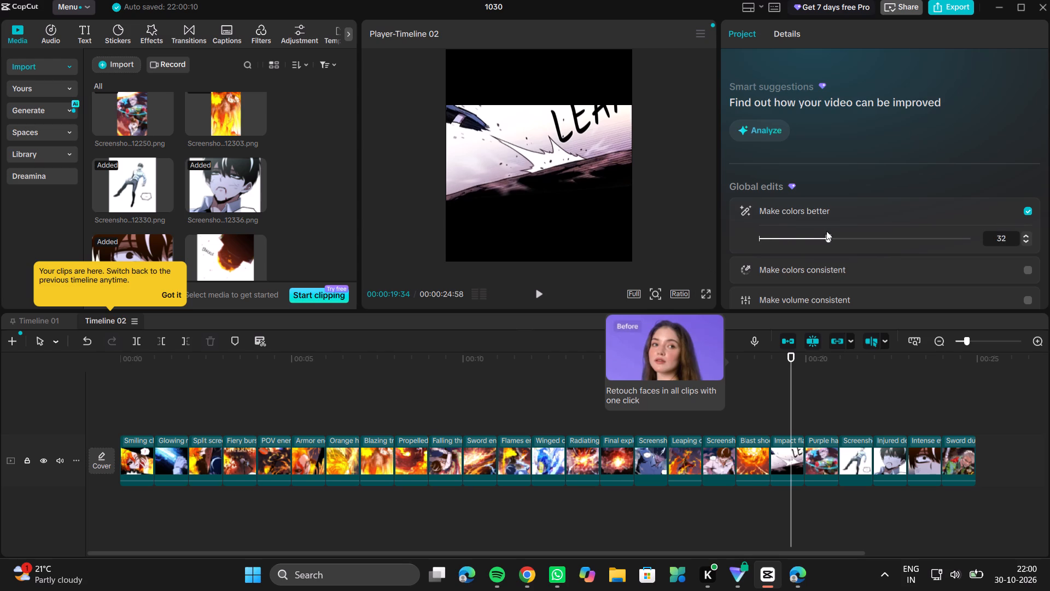
left_click_drag(826, 231, 831, 232)
Return the playhead to the start of the timeline and look through the project details and global edit options.
left_click(138, 470)
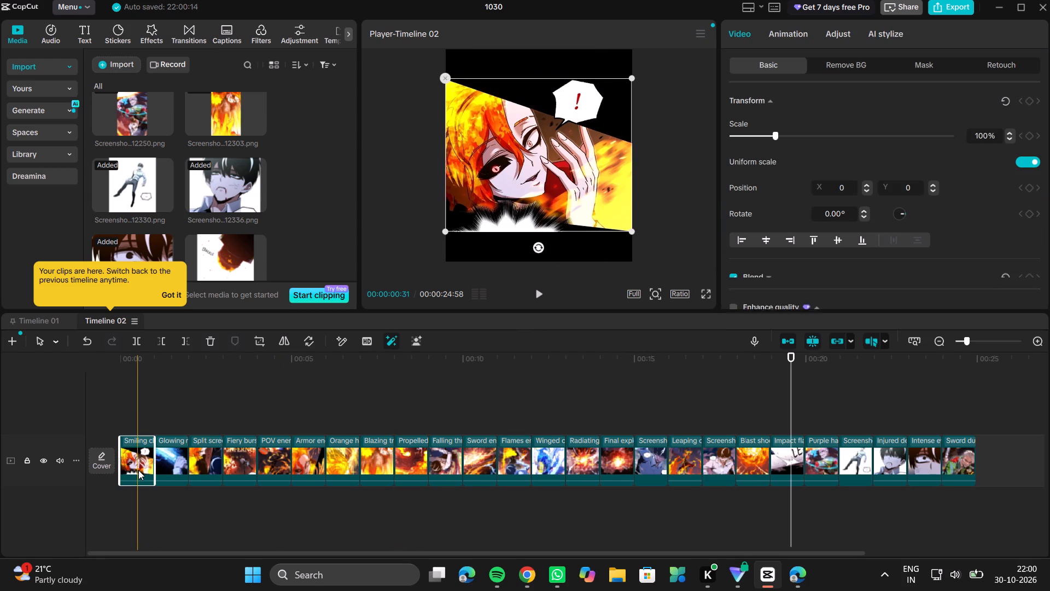
left_click(116, 418)
left_click(119, 419)
triple_click(119, 419)
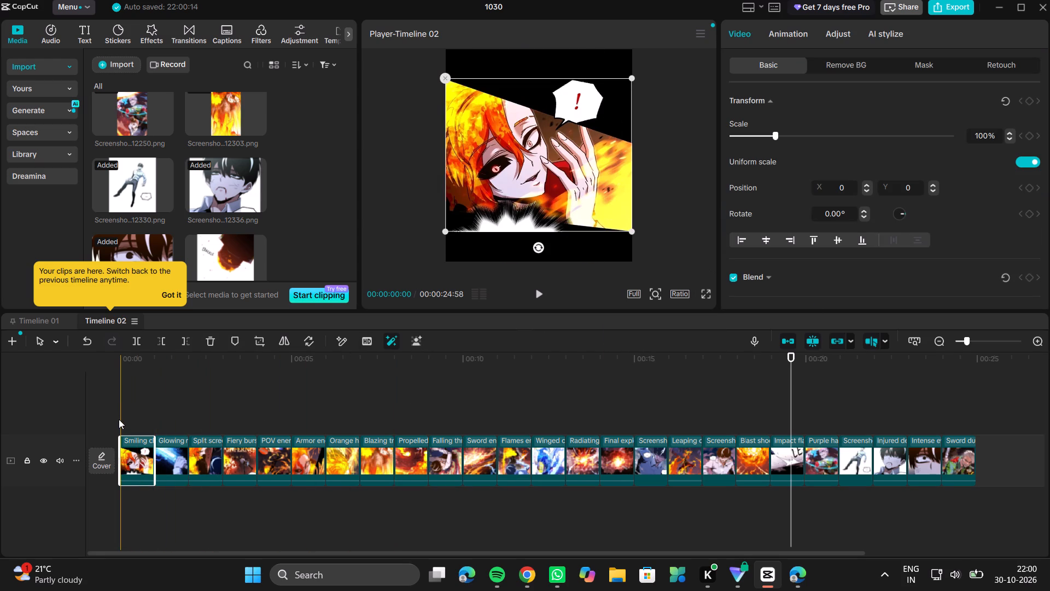
double_click(132, 418)
left_click_drag(132, 418, 111, 416)
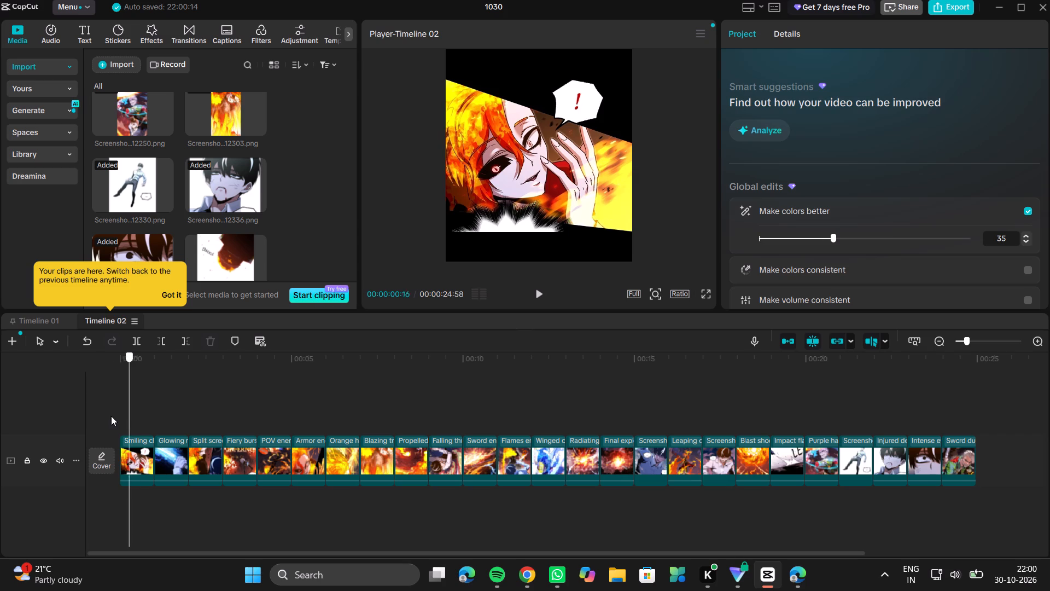
left_click_drag(111, 416, 106, 416)
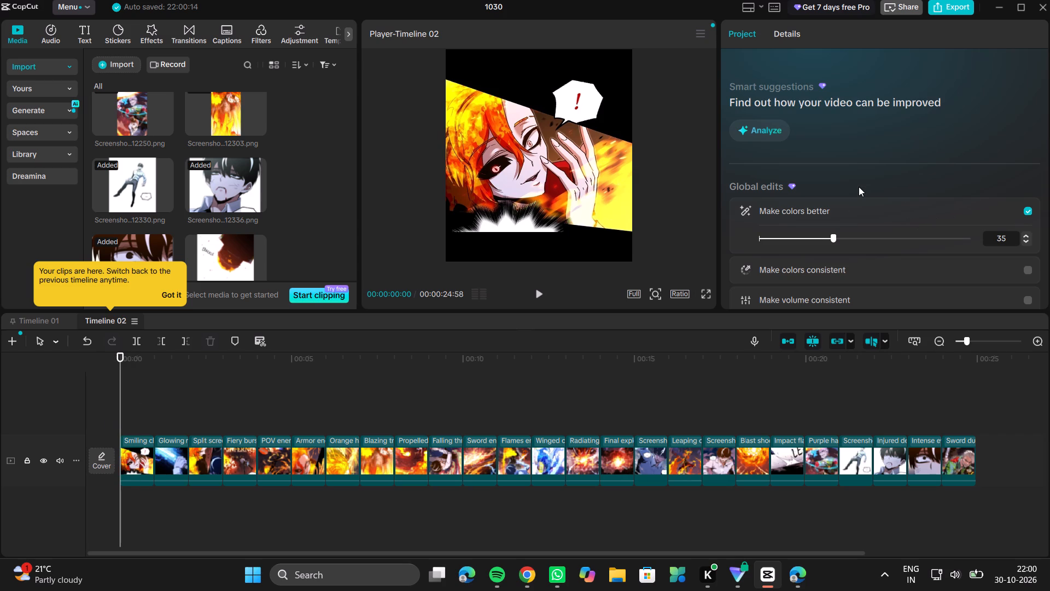
scroll(859, 187, "up", 2)
left_click(781, 42)
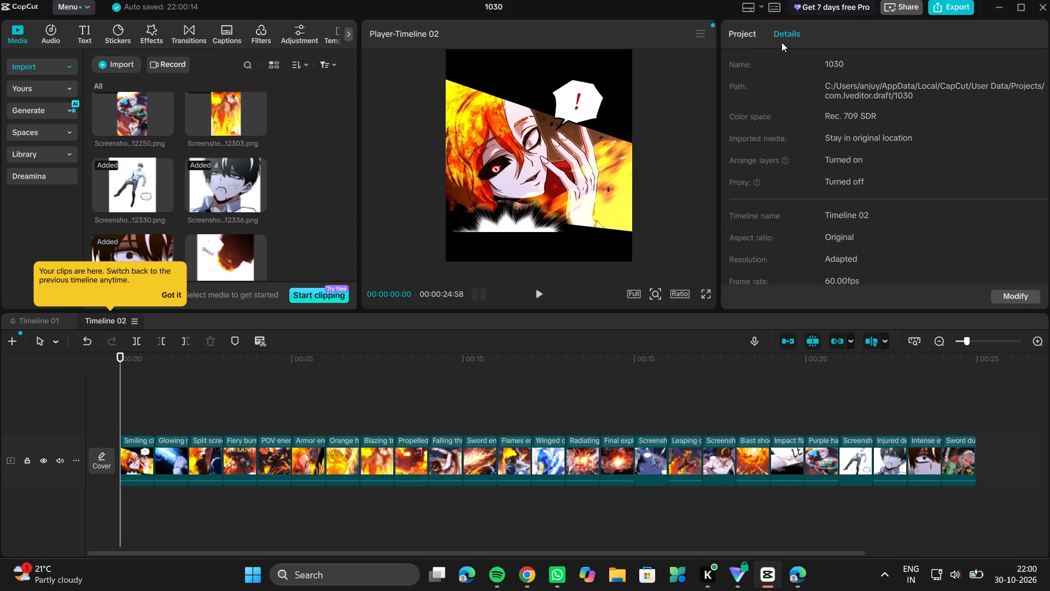
left_click(755, 39)
scroll(826, 165, "down", 2)
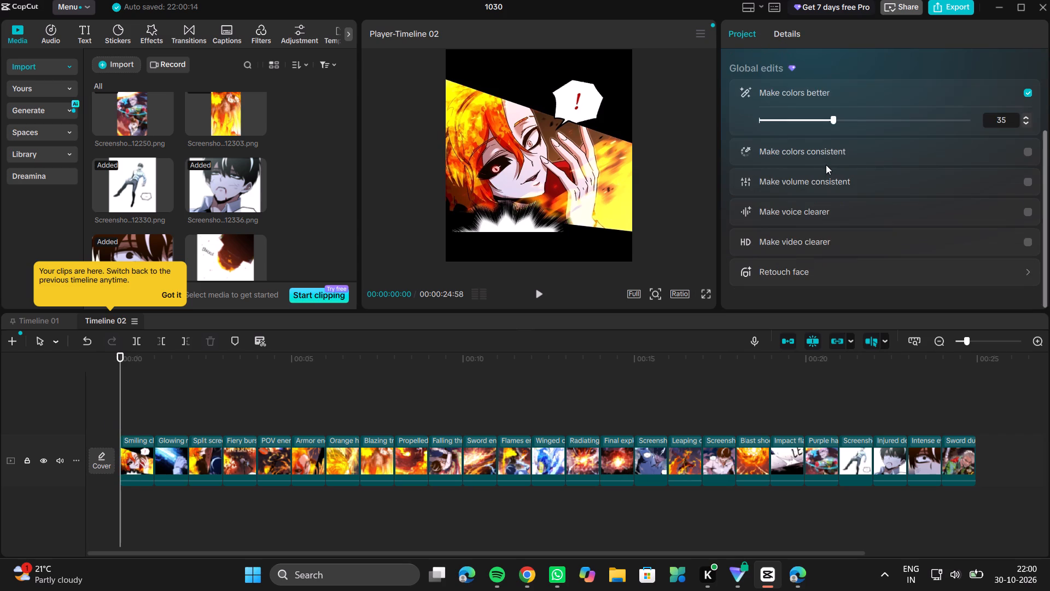
scroll(826, 165, "down", 3)
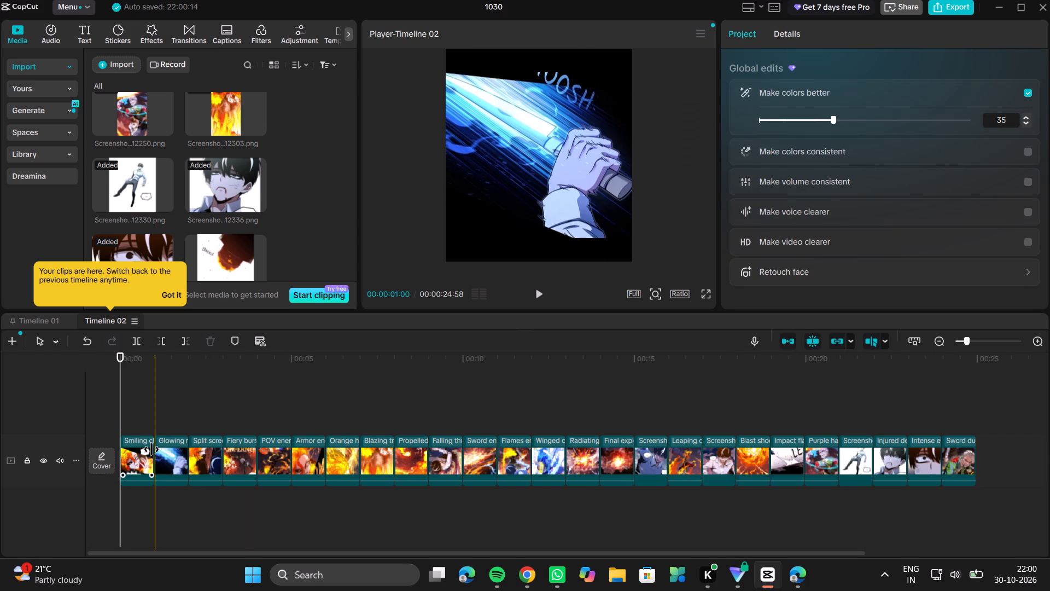
Add a Transform keyframe at the very start of the first clip, "Smiling character".
scroll(151, 449, "up", 8, "ctrl")
left_click(126, 471)
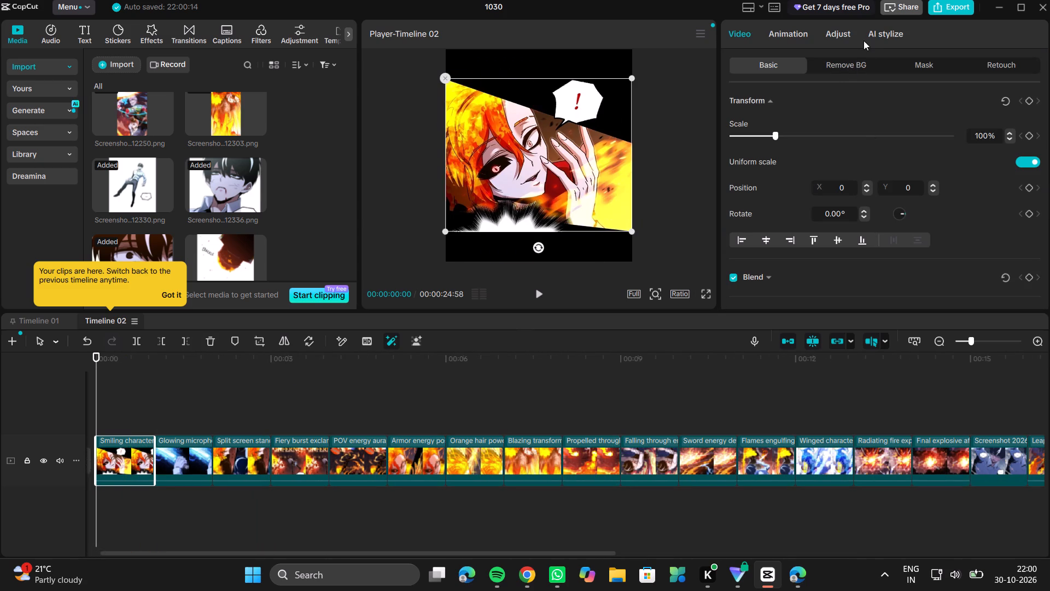
left_click(796, 34)
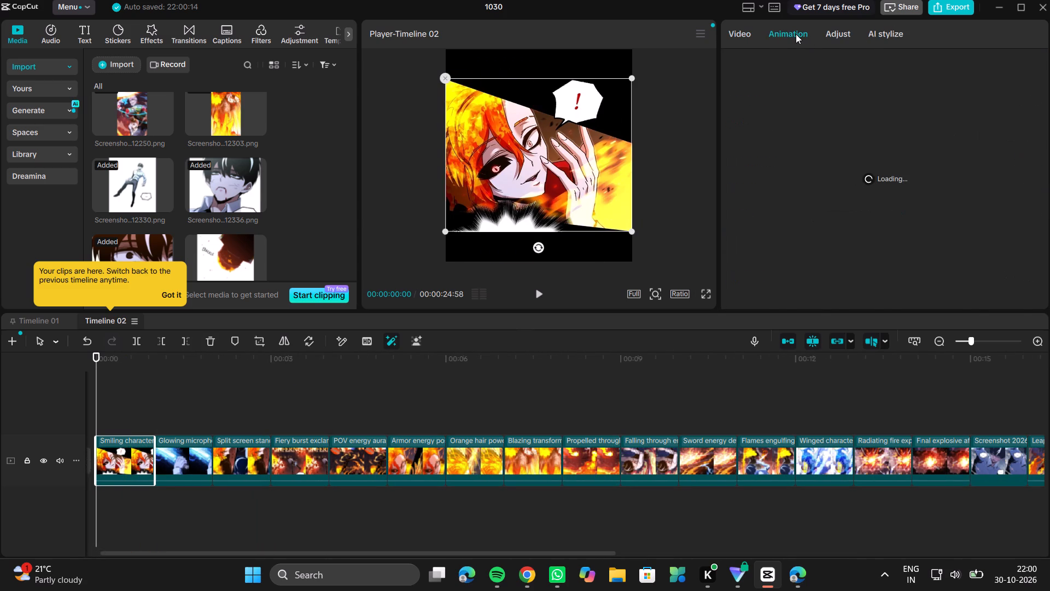
left_click(740, 36)
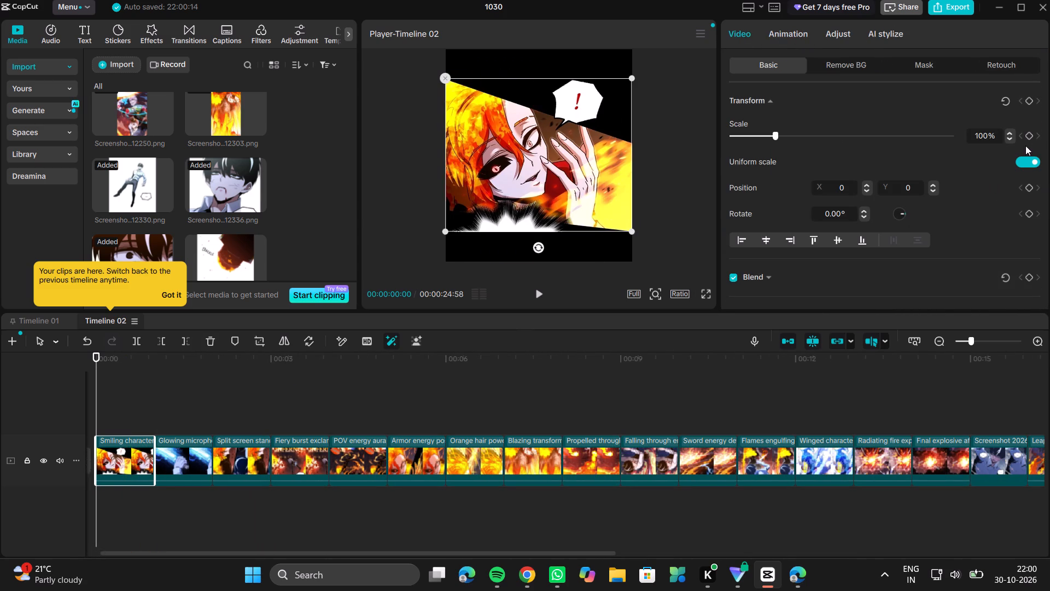
left_click(1027, 101)
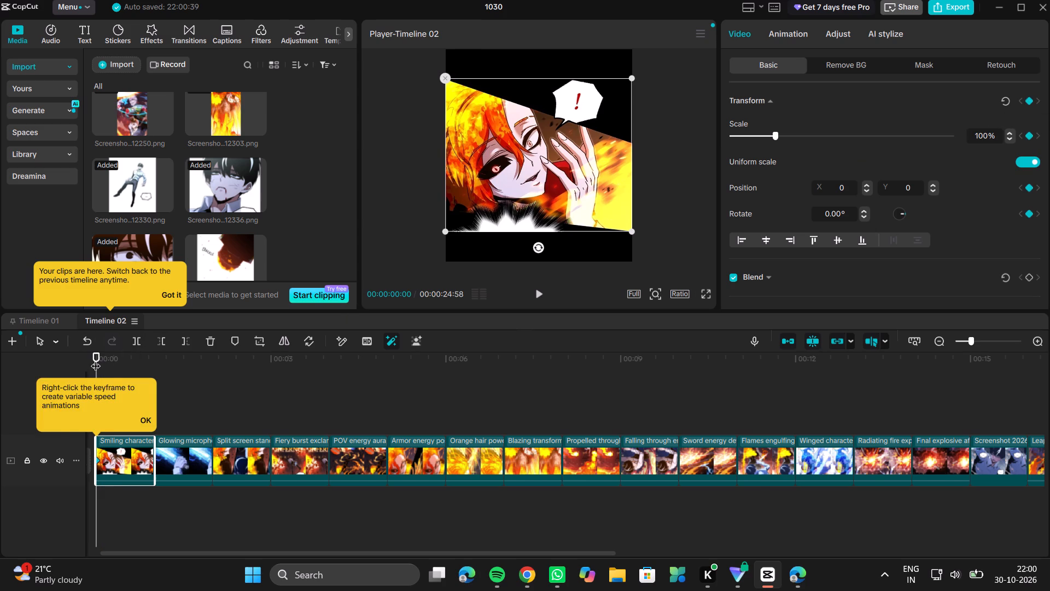
Add a Transform keyframe at the end of the "Smiling character" clip, at 00:00:01:00.
left_click_drag(96, 359, 115, 357)
left_click_drag(117, 357, 170, 356)
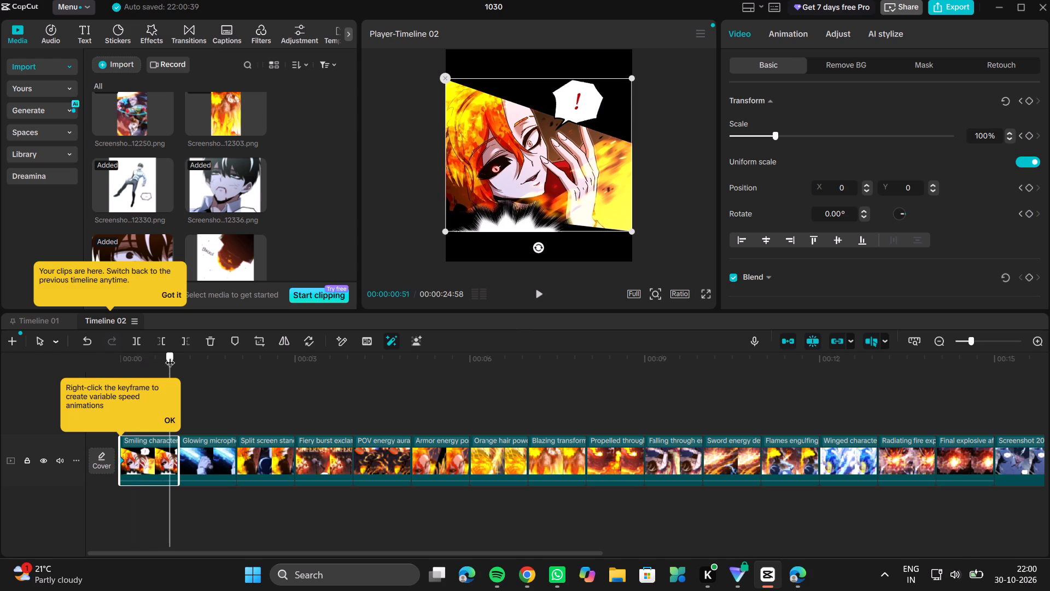
left_click_drag(170, 356, 176, 356)
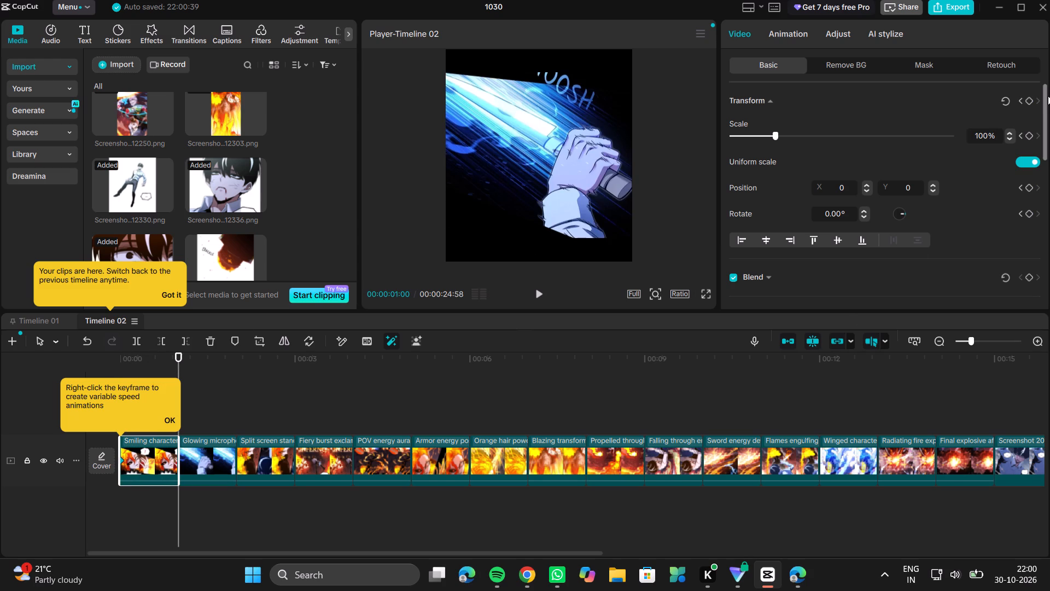
left_click(1029, 94)
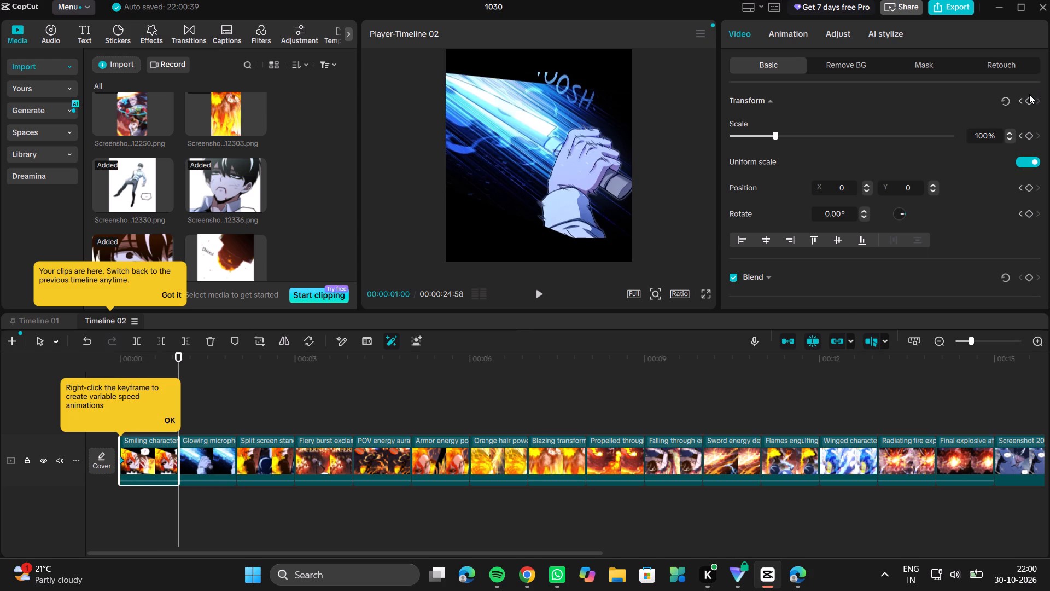
left_click(1029, 98)
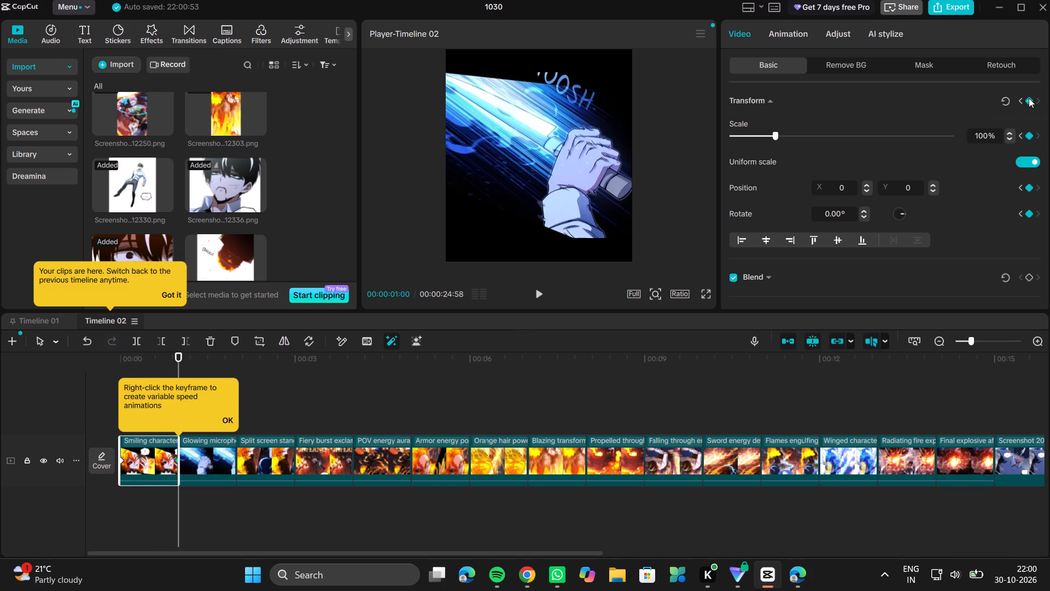
left_click(229, 421)
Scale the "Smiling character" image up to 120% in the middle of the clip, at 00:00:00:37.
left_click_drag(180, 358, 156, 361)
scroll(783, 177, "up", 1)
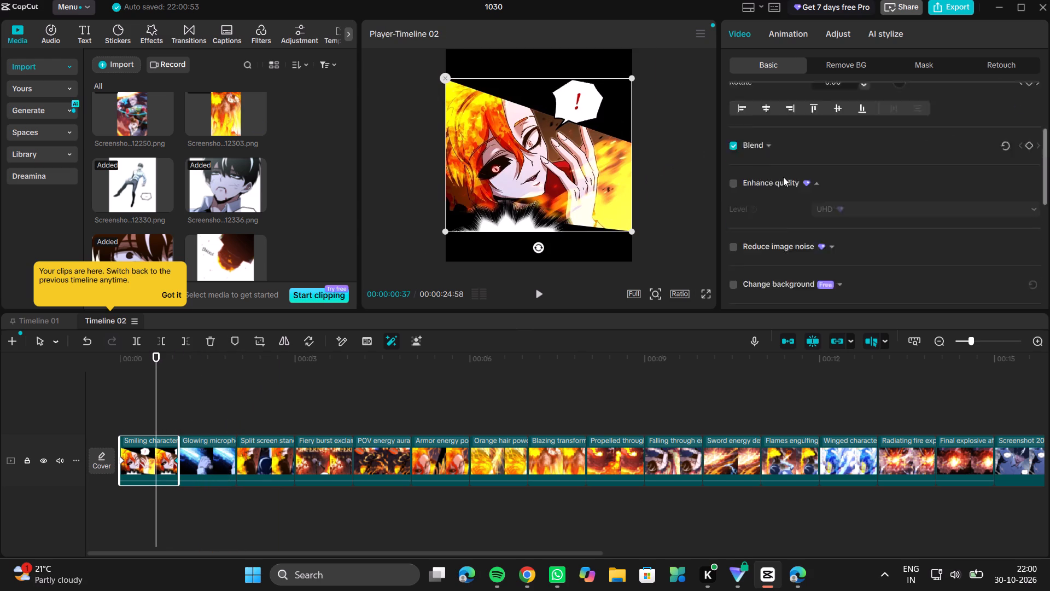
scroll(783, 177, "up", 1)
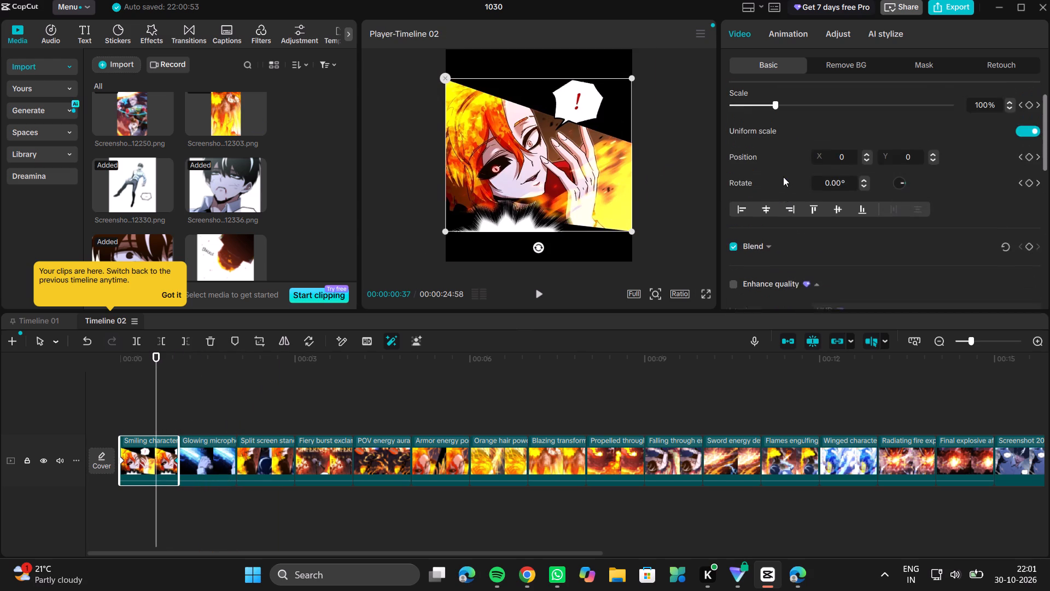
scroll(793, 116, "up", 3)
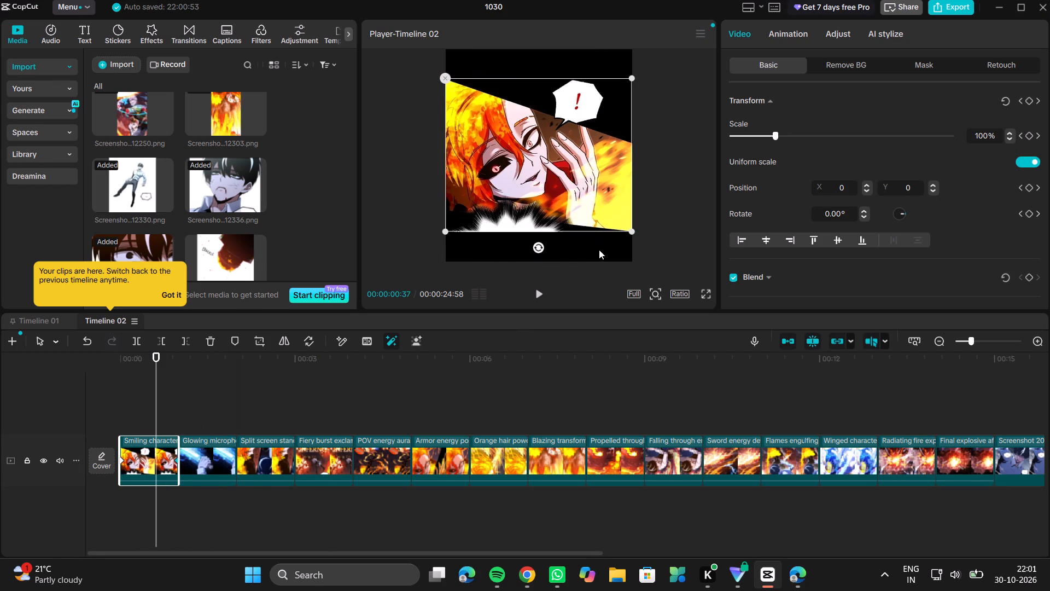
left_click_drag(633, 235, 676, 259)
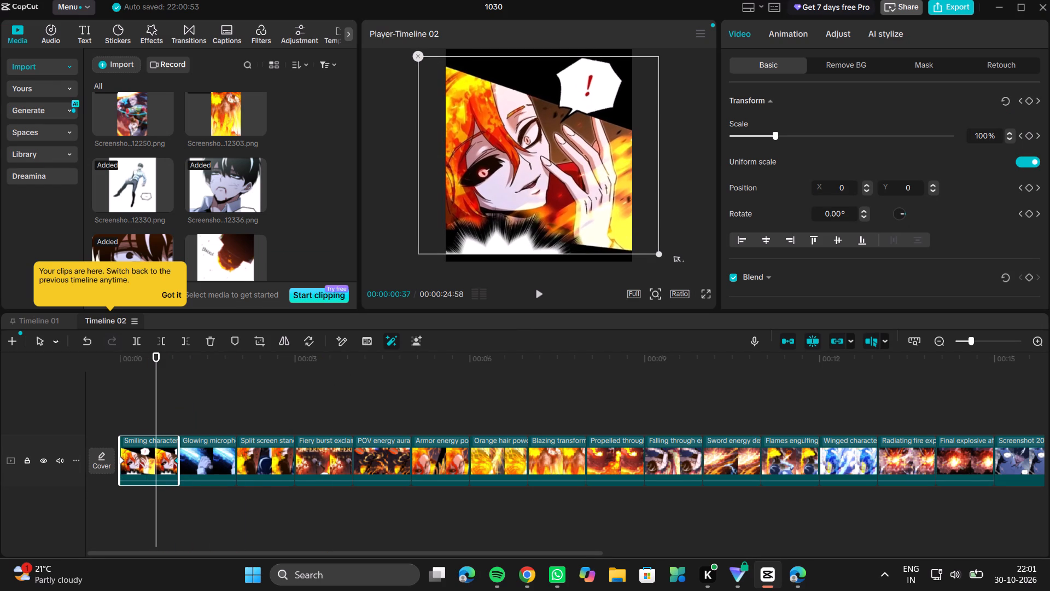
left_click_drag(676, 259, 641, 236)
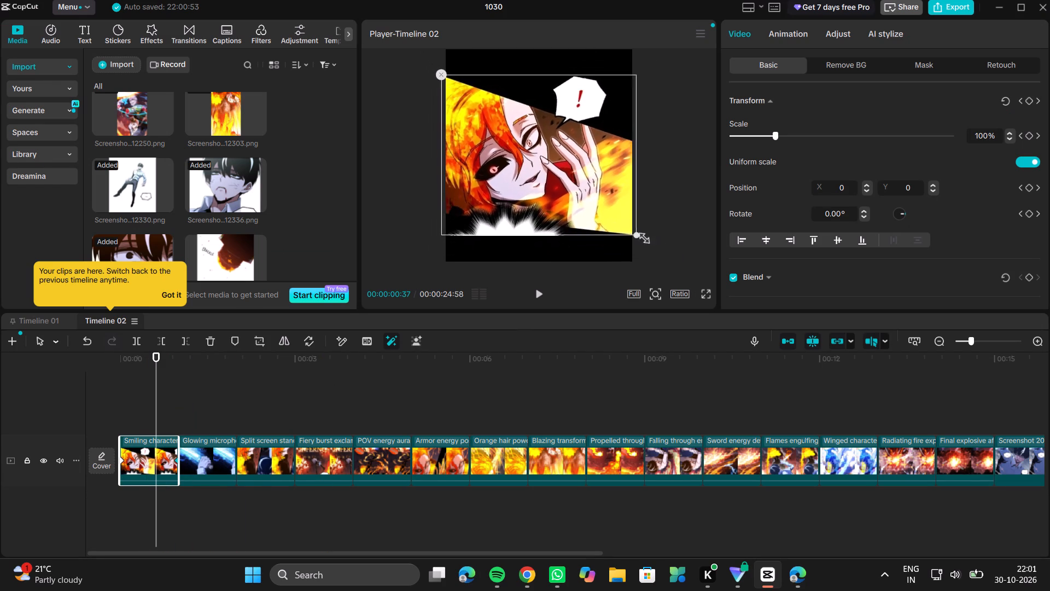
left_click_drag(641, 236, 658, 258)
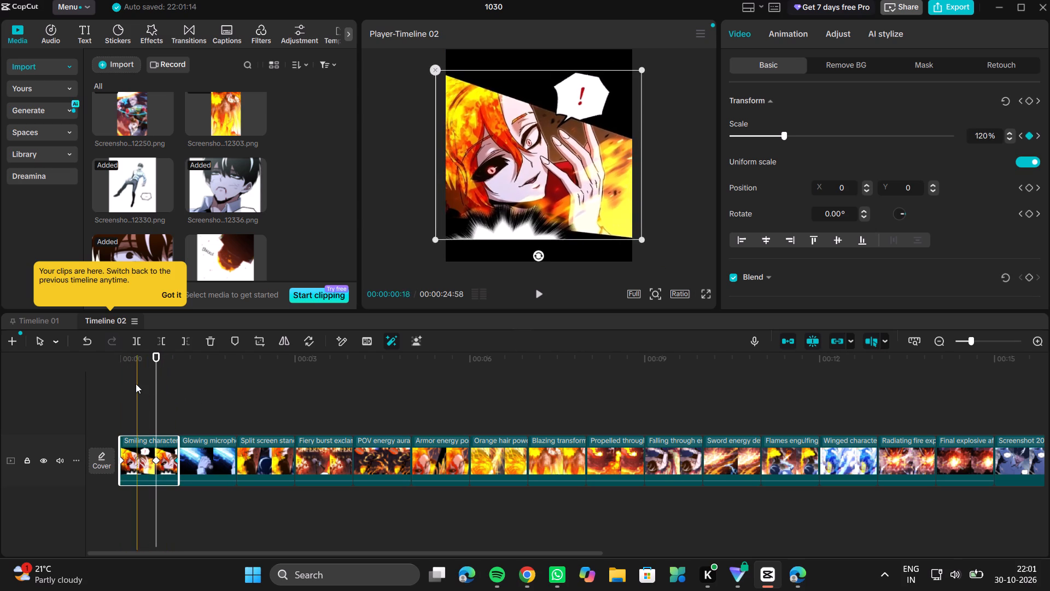
Play back the opening of the timeline to check the zoom on the first clip.
left_click(97, 376)
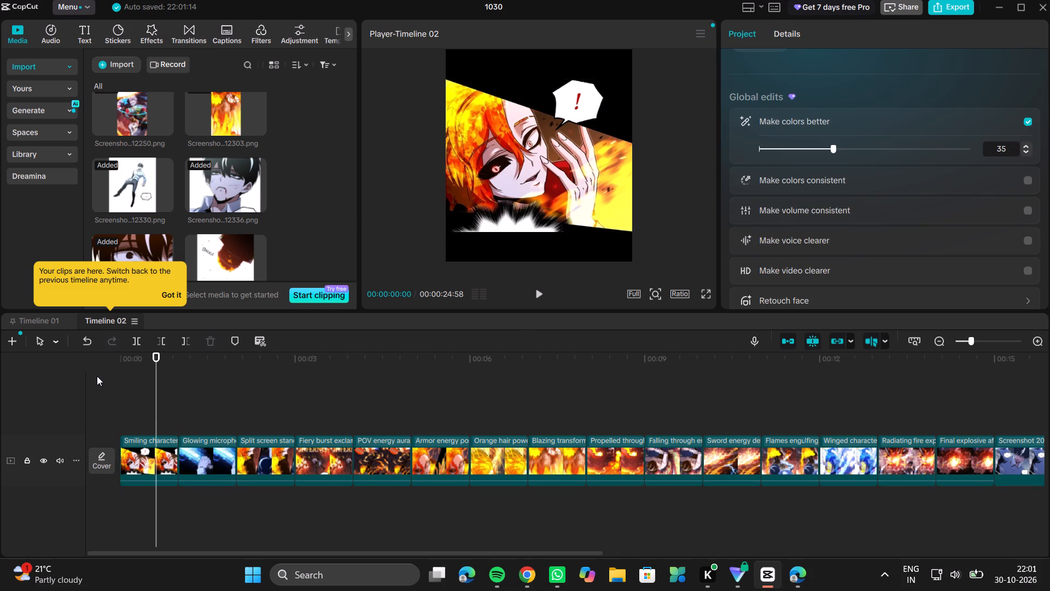
left_click(539, 294)
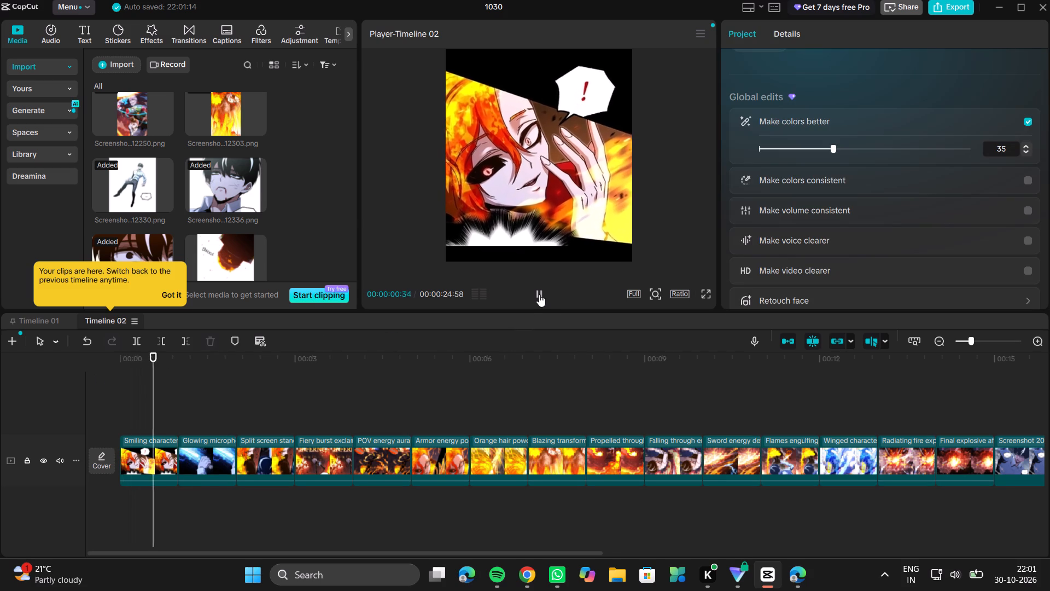
left_click(539, 294)
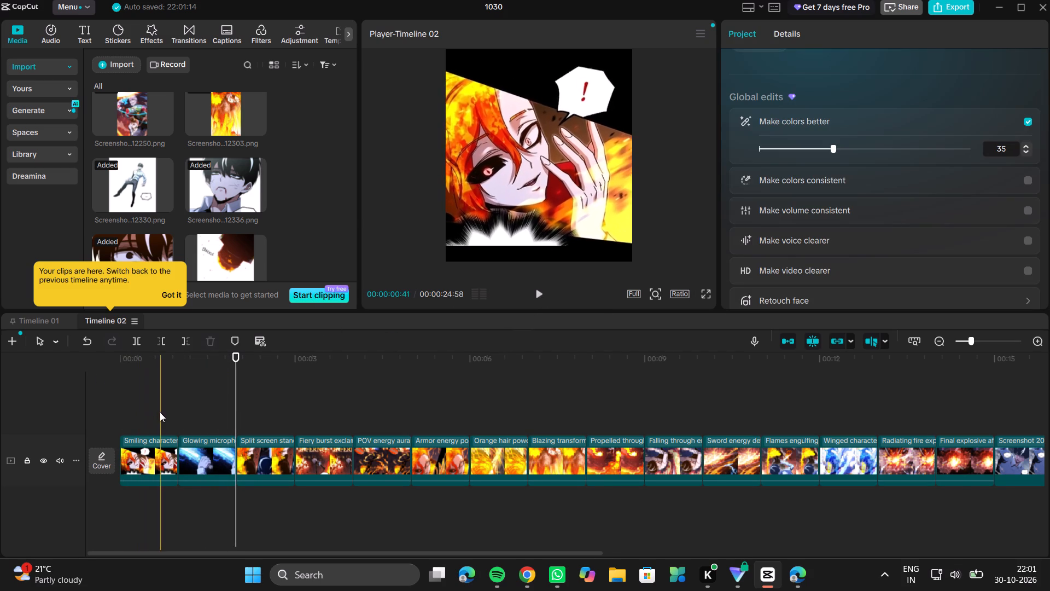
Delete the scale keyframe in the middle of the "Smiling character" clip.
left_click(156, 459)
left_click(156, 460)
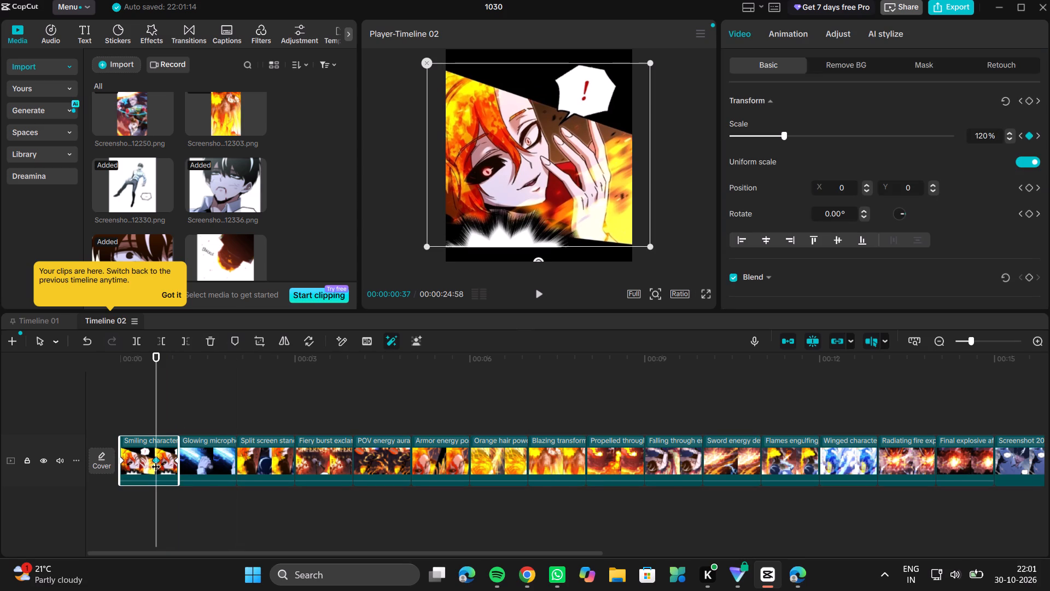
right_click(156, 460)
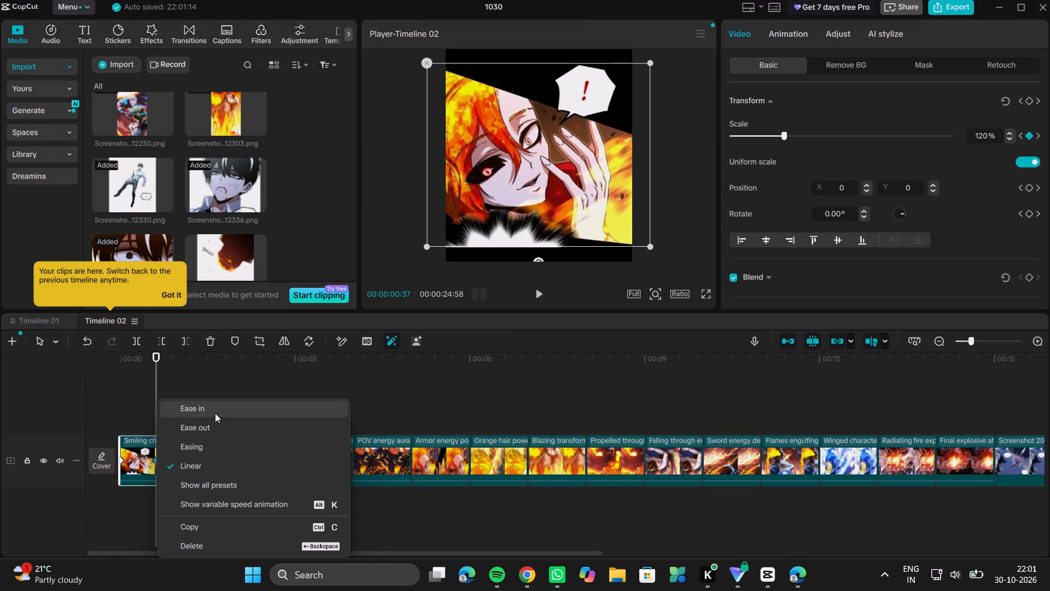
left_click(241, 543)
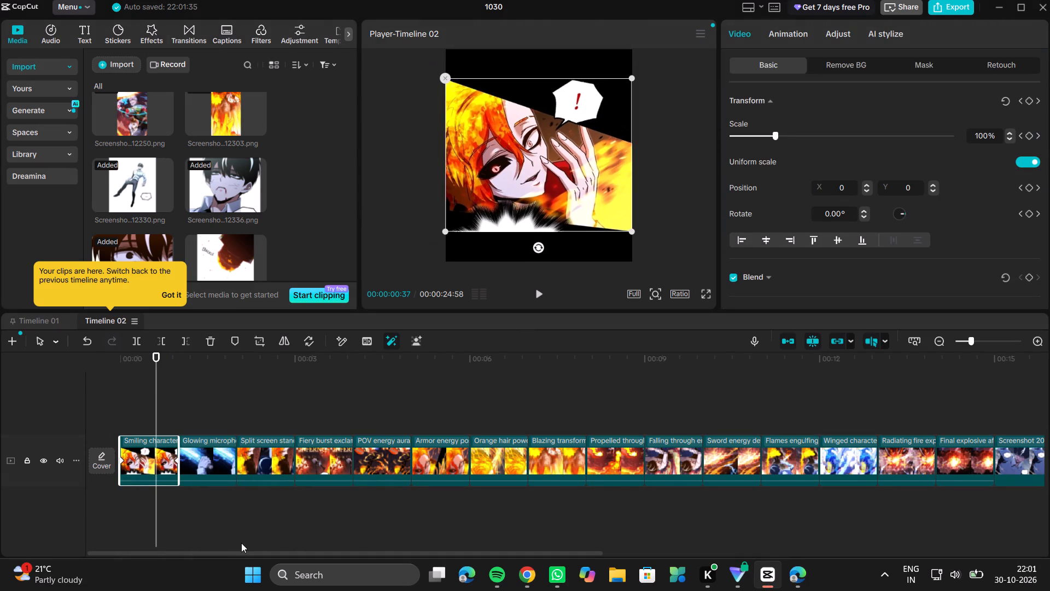
Play back the timeline from the start to check the first clip without its middle keyframe.
left_click(119, 392)
triple_click(119, 392)
left_click_drag(157, 355, 115, 357)
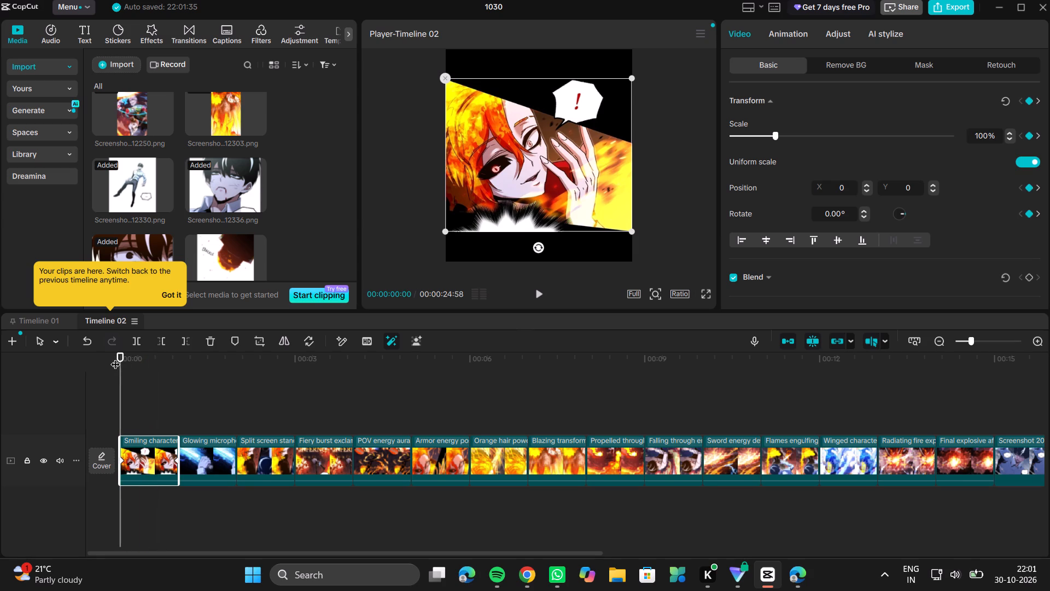
left_click(539, 297)
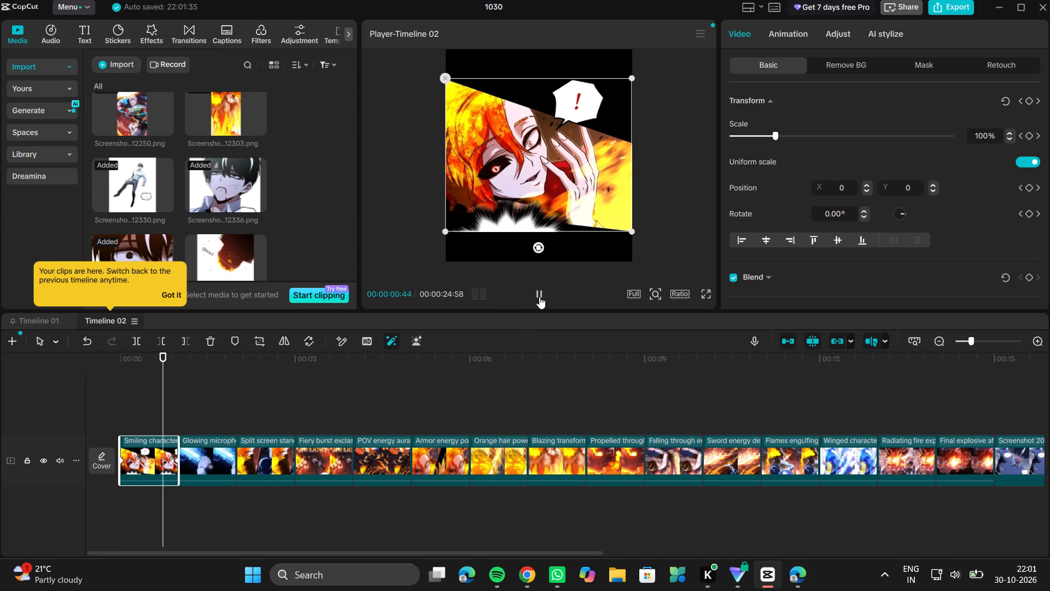
left_click(539, 297)
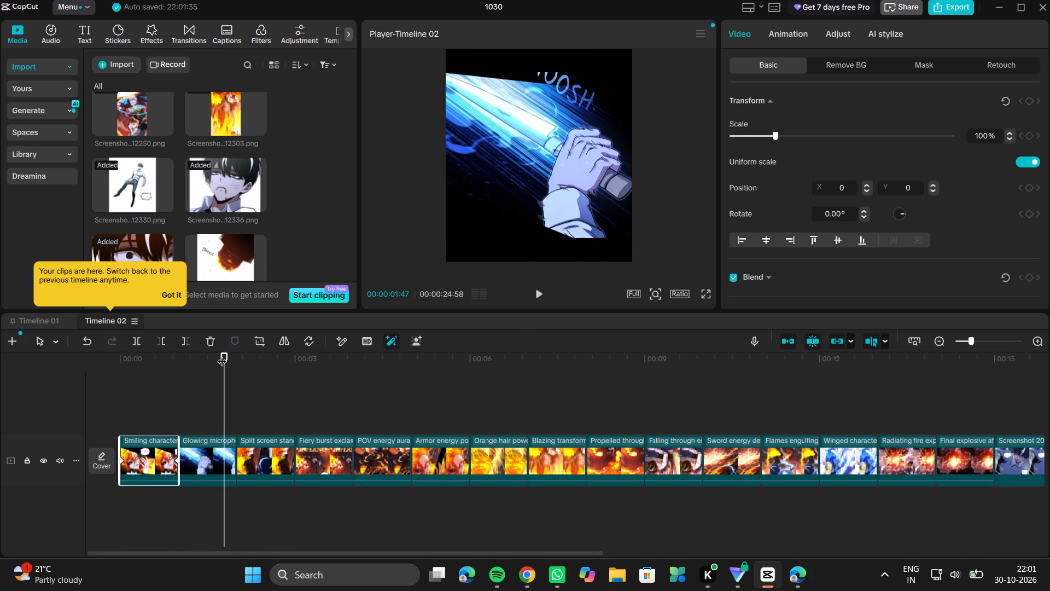
Scale the "Smiling character" image up to 113% near the end of the clip, at 00:00:00:55.
left_click_drag(222, 355, 179, 366)
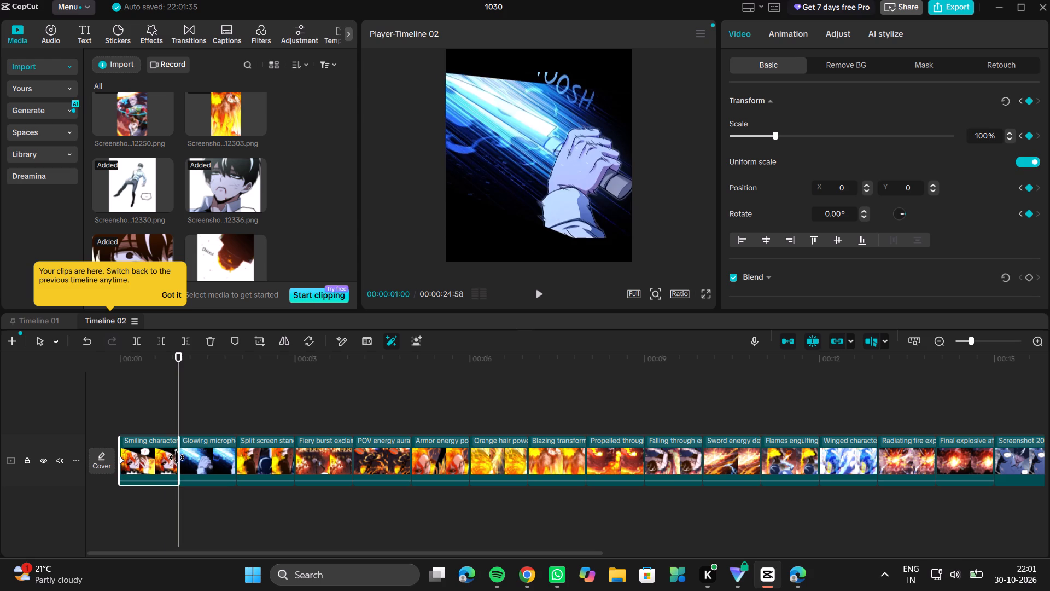
left_click(177, 457)
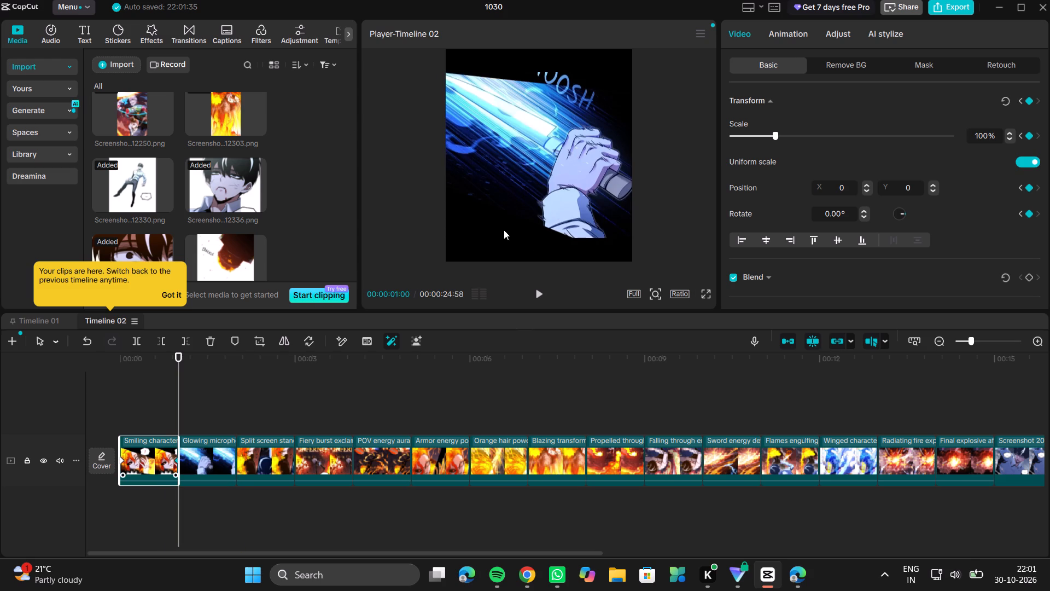
left_click(504, 230)
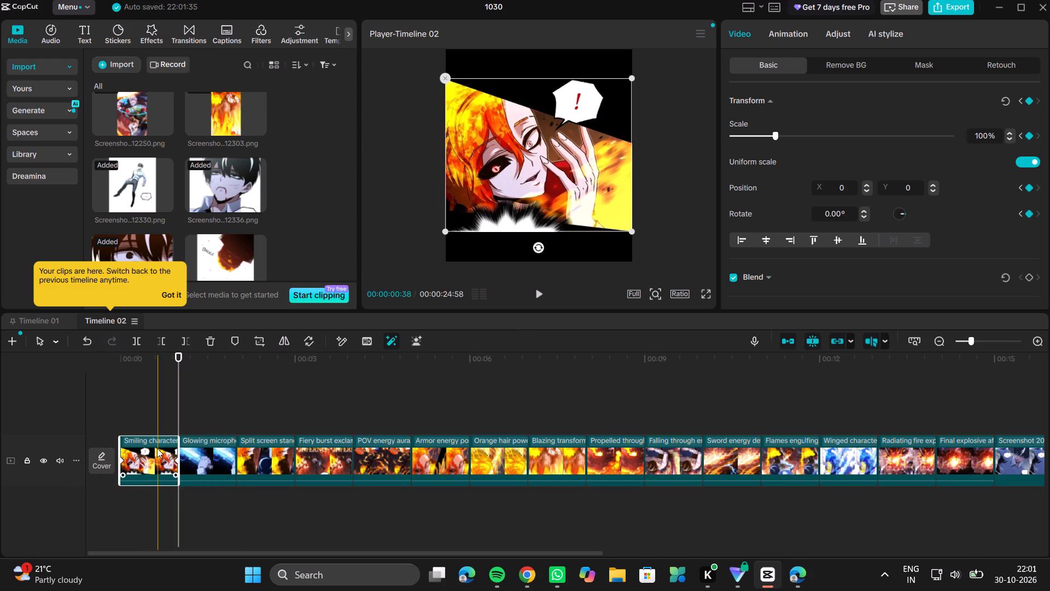
left_click(177, 354)
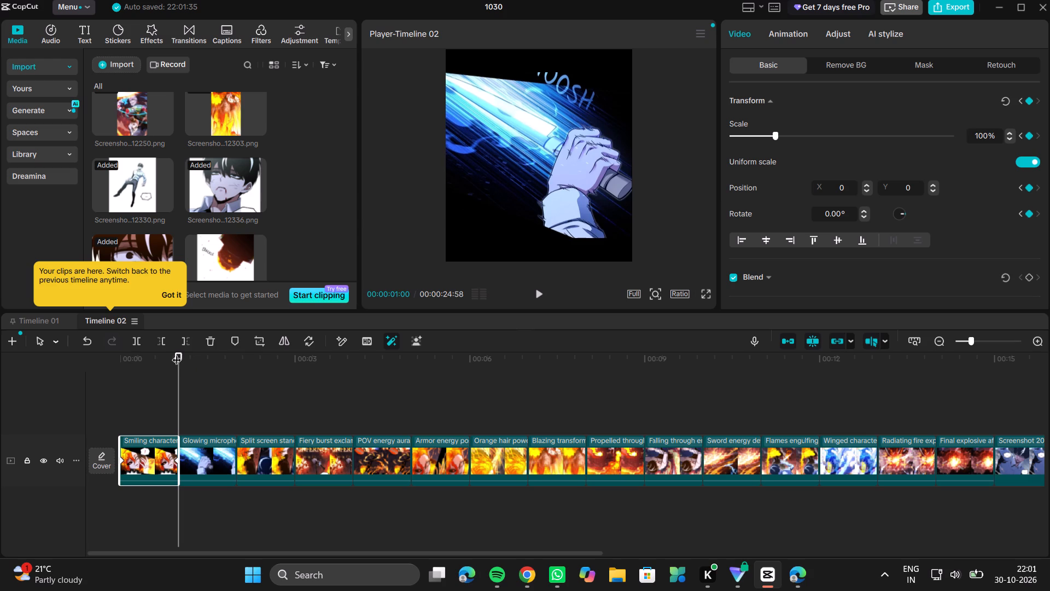
double_click(177, 352)
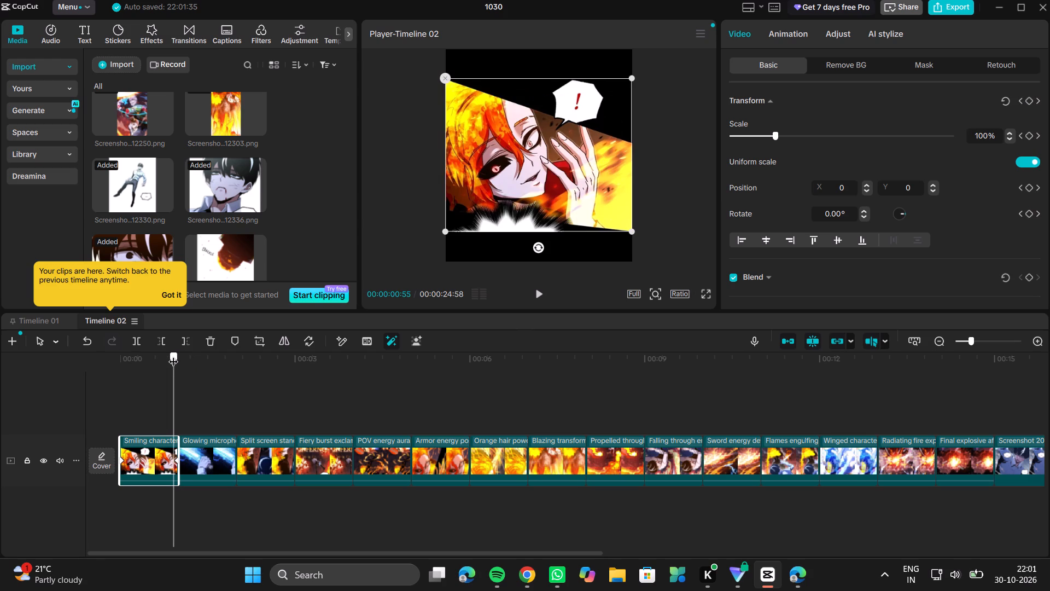
left_click(570, 160)
scroll(570, 160, "up", 3, "ctrl")
scroll(570, 160, "down", 1)
left_click_drag(632, 236, 651, 250)
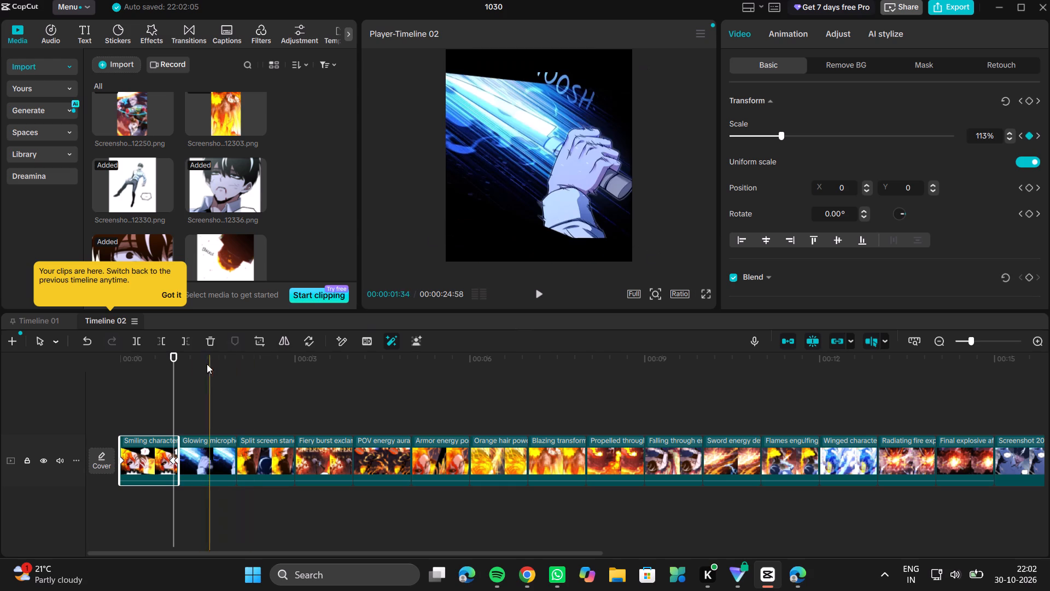
Play back the opening of the timeline from 00:00:00:00 twice to check the zoom animation on the first clip.
left_click(176, 355)
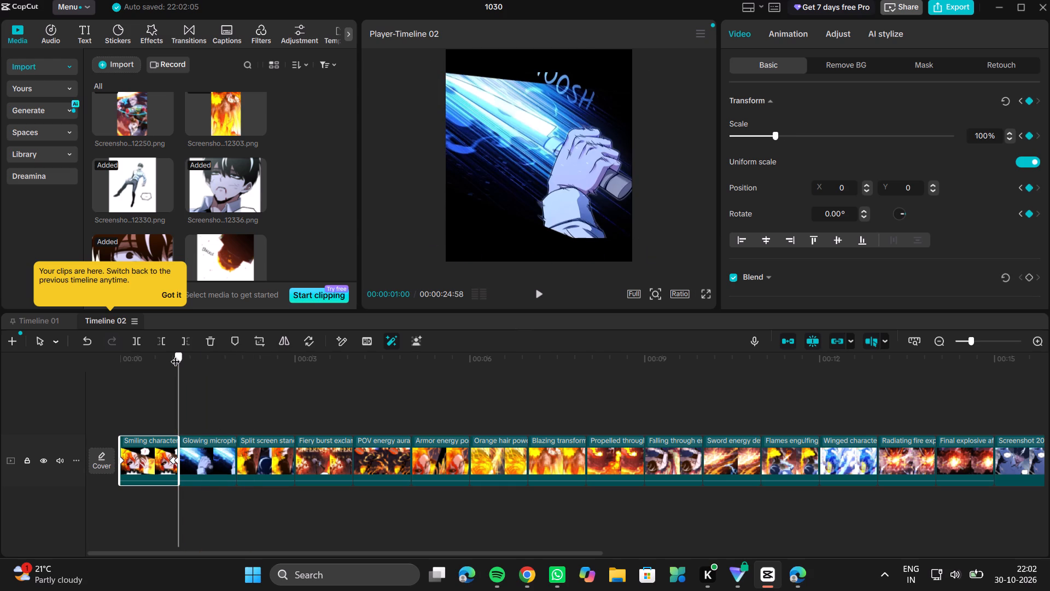
left_click_drag(177, 350, 95, 363)
left_click_drag(95, 363, 94, 363)
left_click(121, 367)
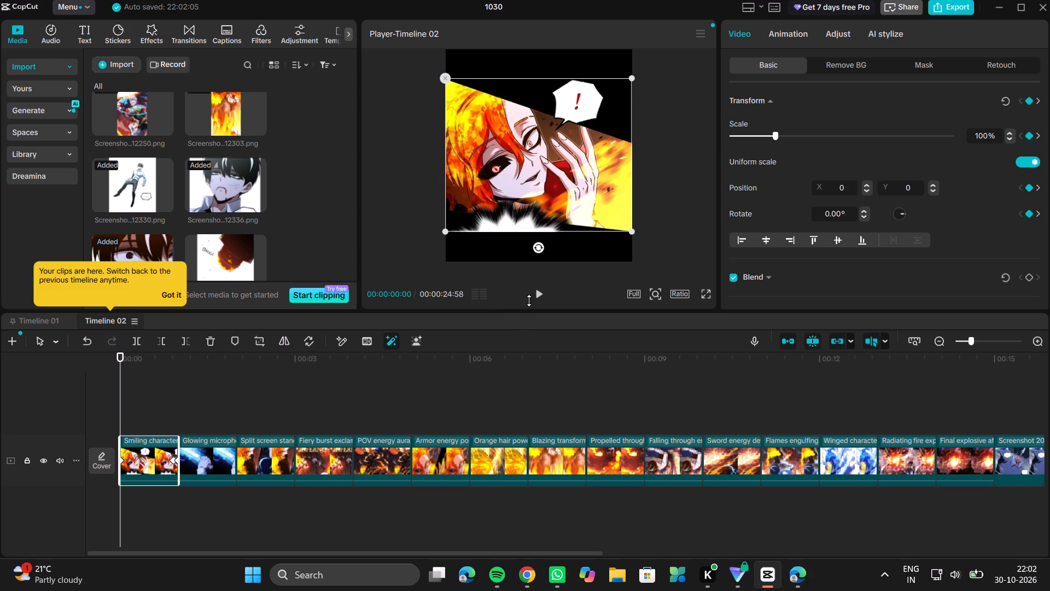
left_click(538, 298)
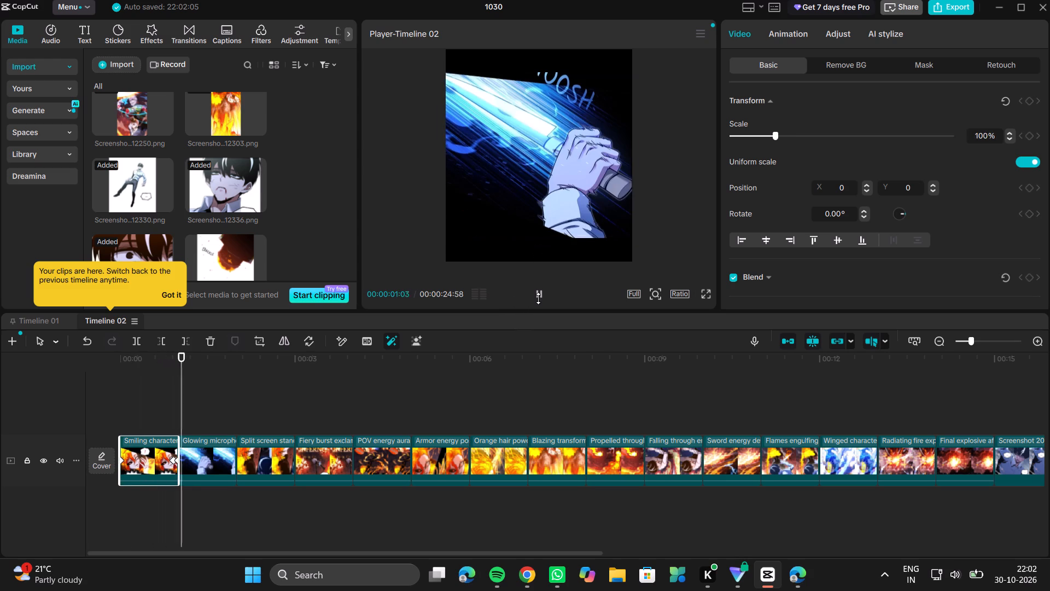
left_click(538, 298)
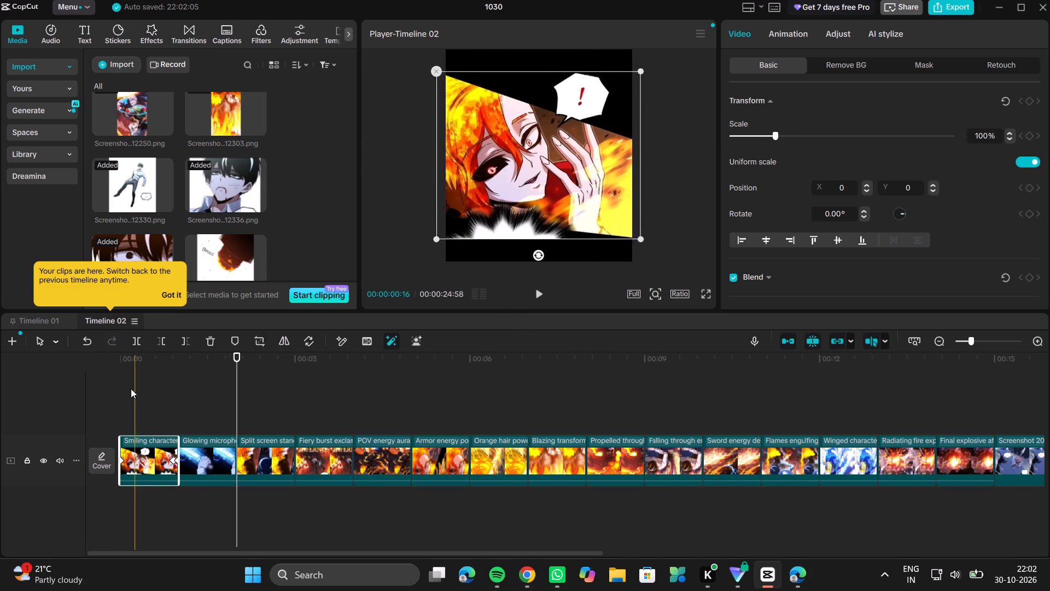
left_click(120, 387)
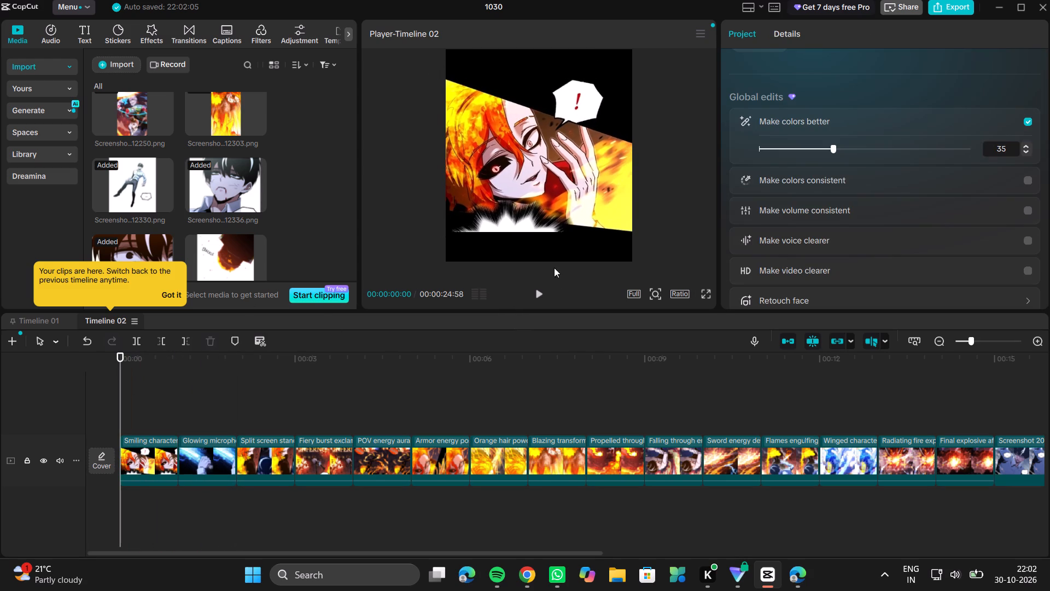
left_click(534, 289)
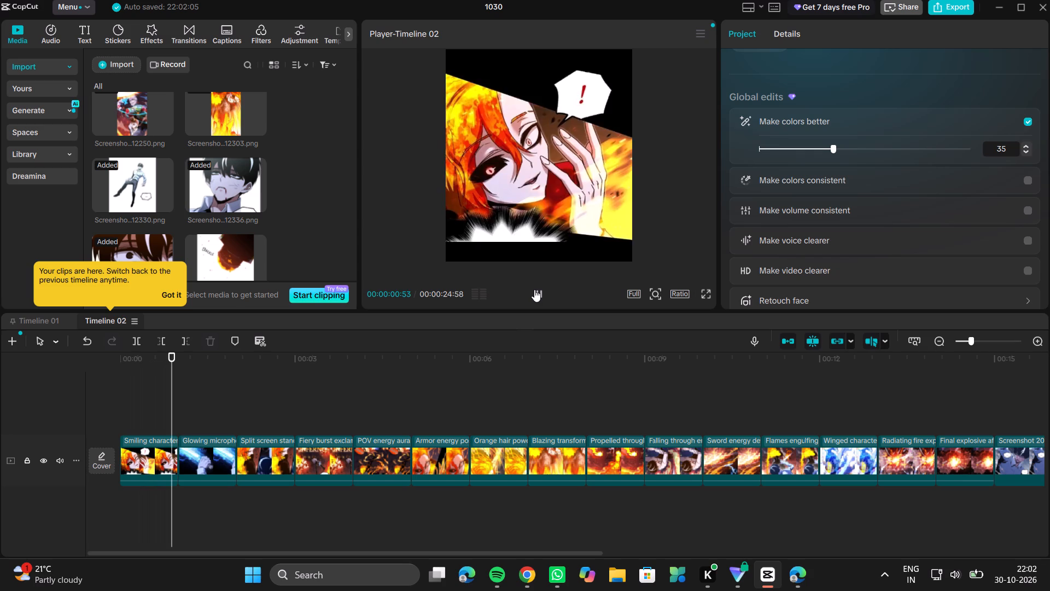
left_click(534, 289)
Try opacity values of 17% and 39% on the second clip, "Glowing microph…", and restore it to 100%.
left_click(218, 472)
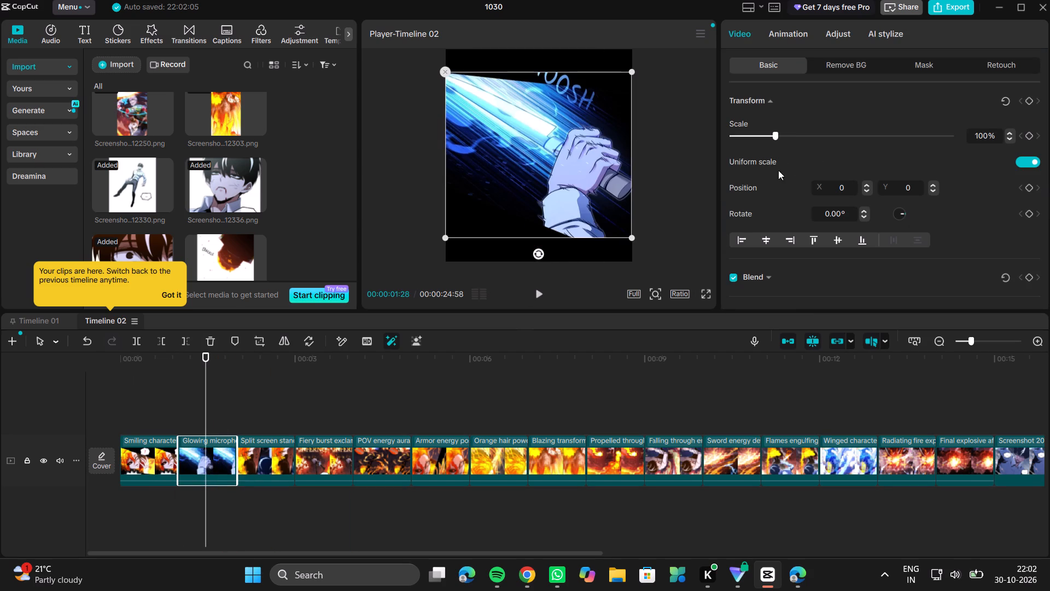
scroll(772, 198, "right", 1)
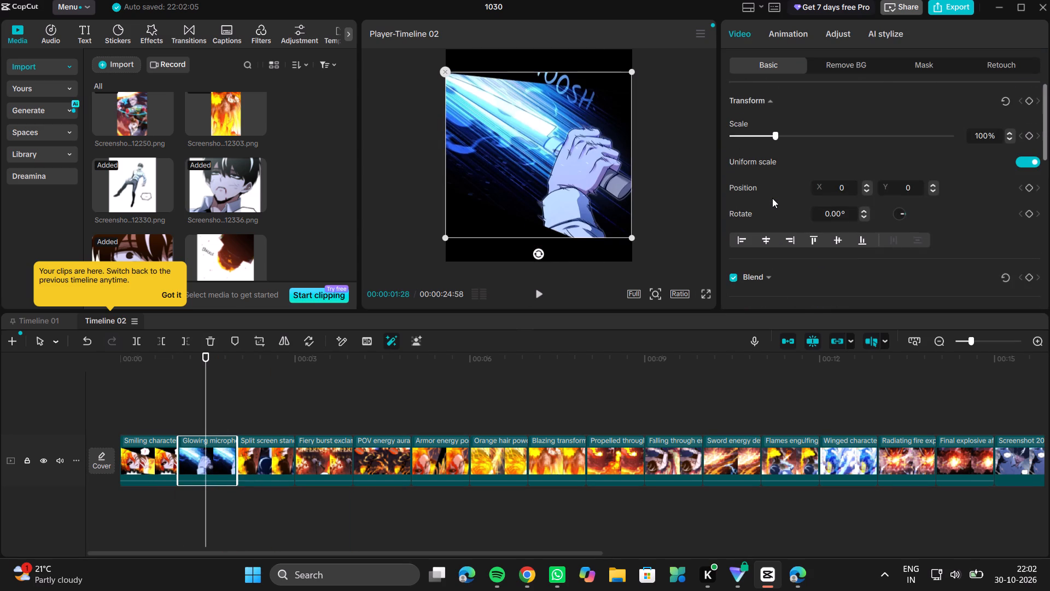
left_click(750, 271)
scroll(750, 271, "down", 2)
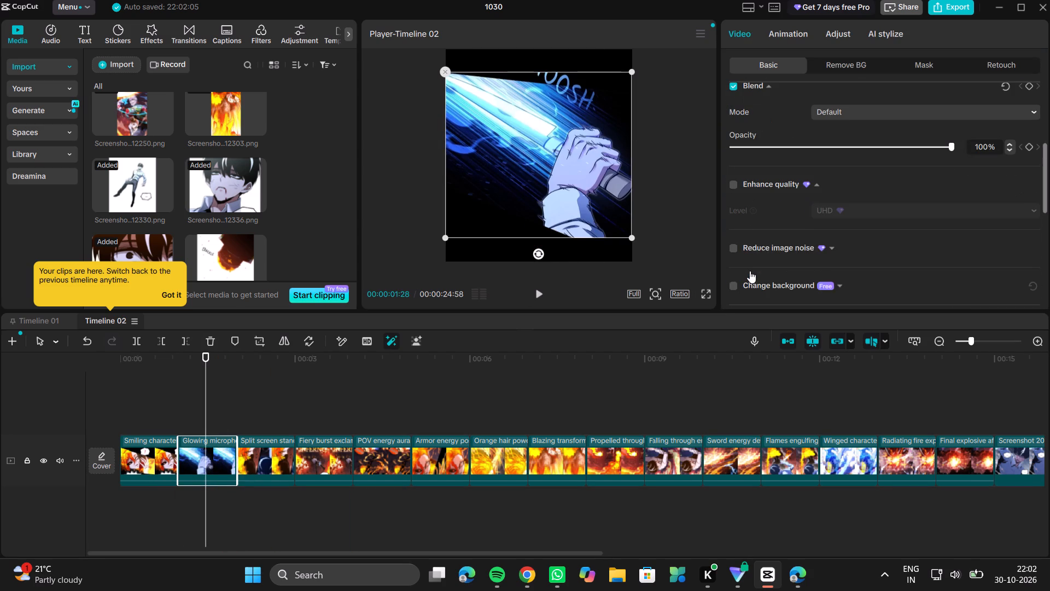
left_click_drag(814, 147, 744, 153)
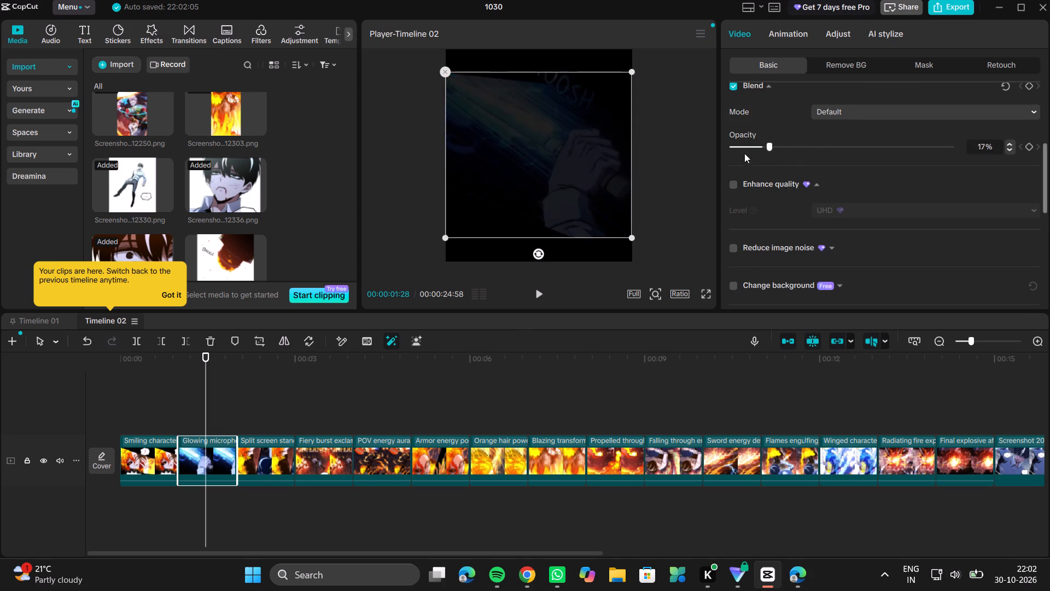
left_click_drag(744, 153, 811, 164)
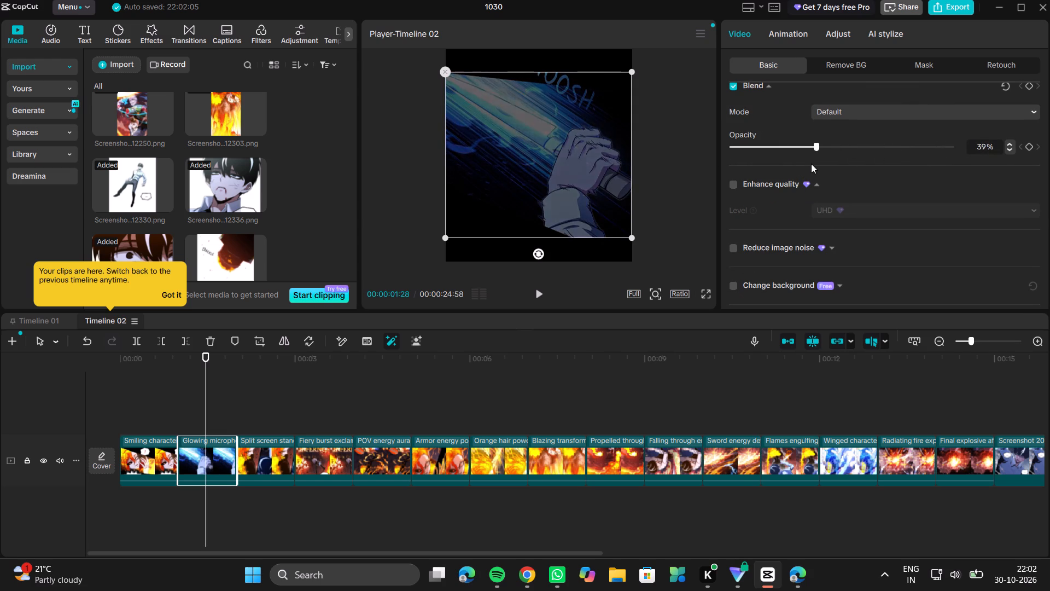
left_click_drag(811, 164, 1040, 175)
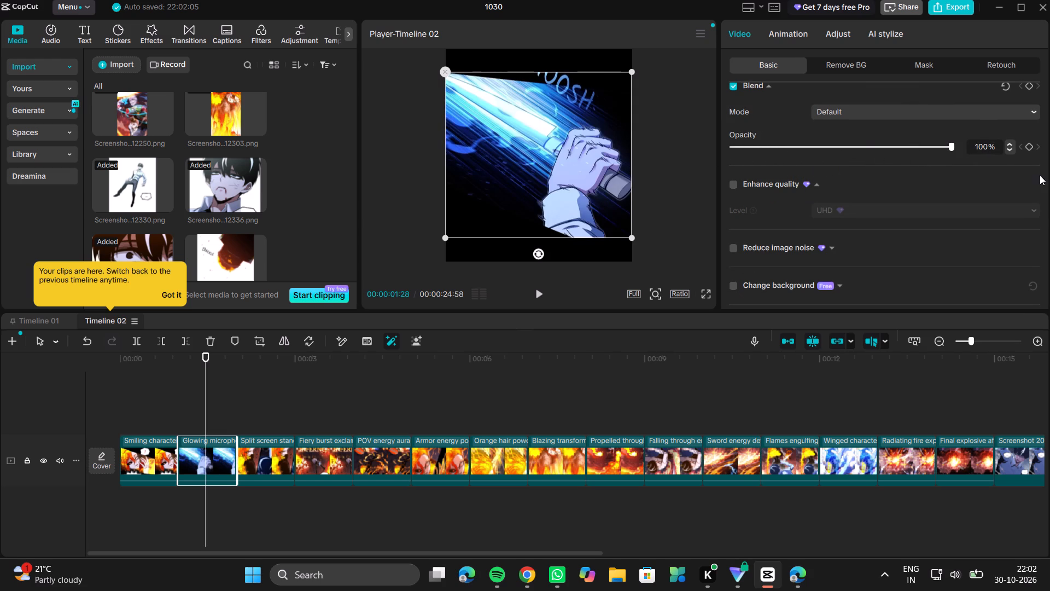
Enable Custom removal on the "Glowing microph…" clip and brush over the lower edge of the sleeve with size 20.
scroll(846, 173, "up", 2)
left_click(864, 62)
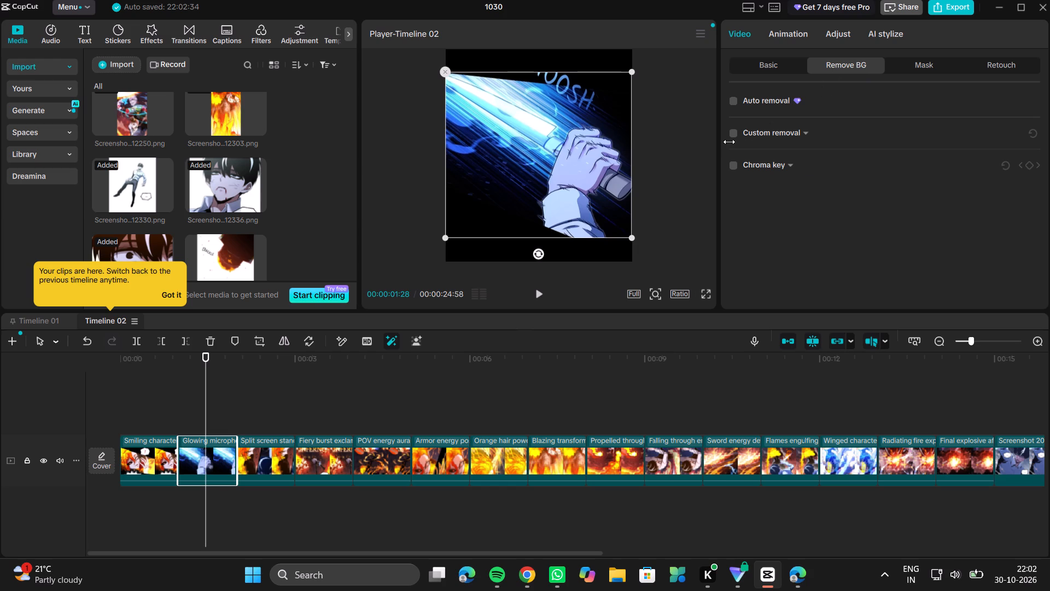
left_click(738, 134)
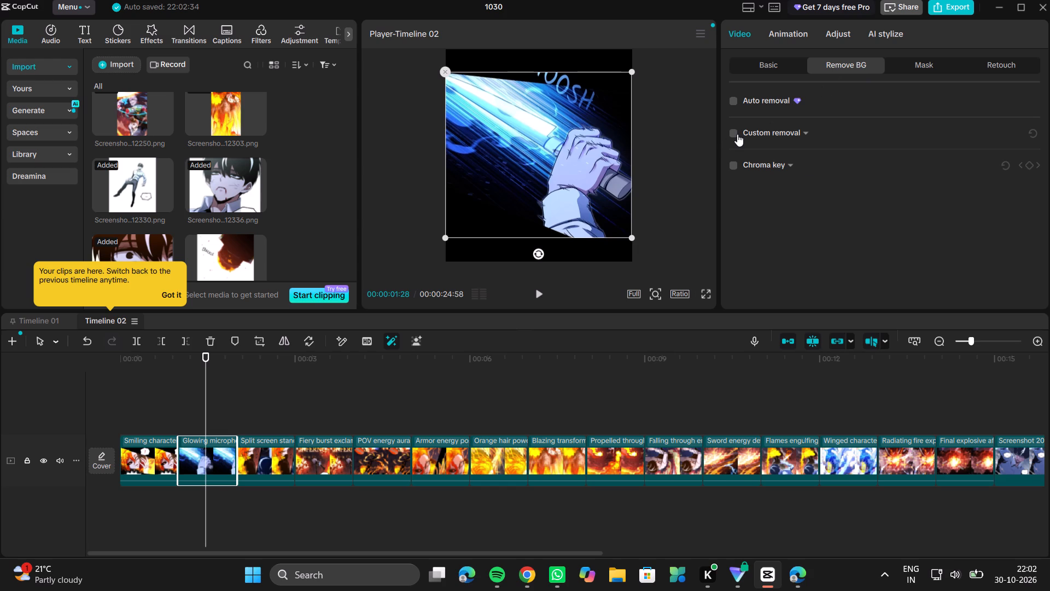
left_click(737, 134)
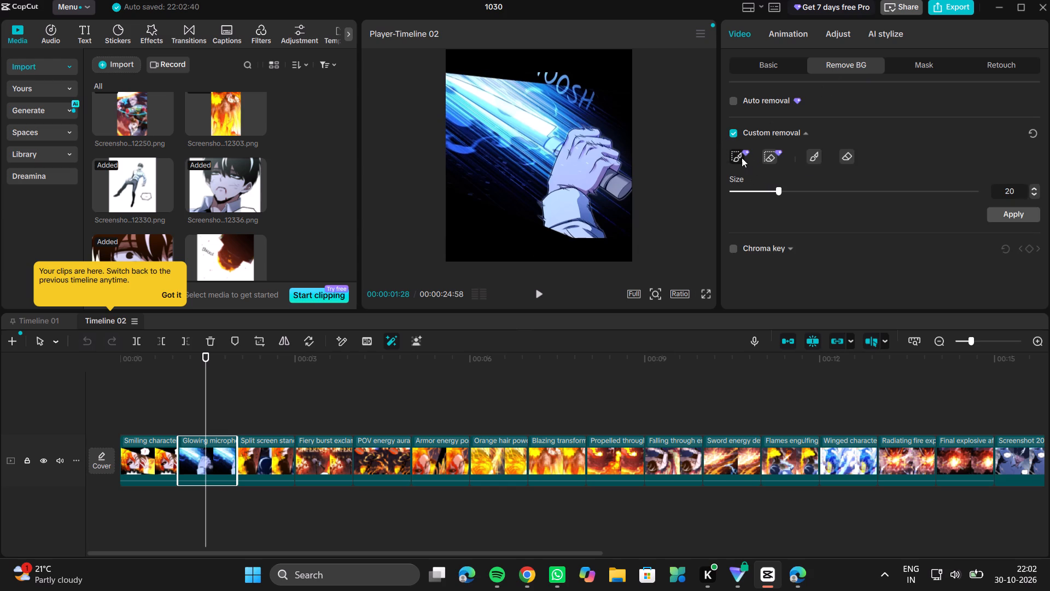
left_click(817, 154)
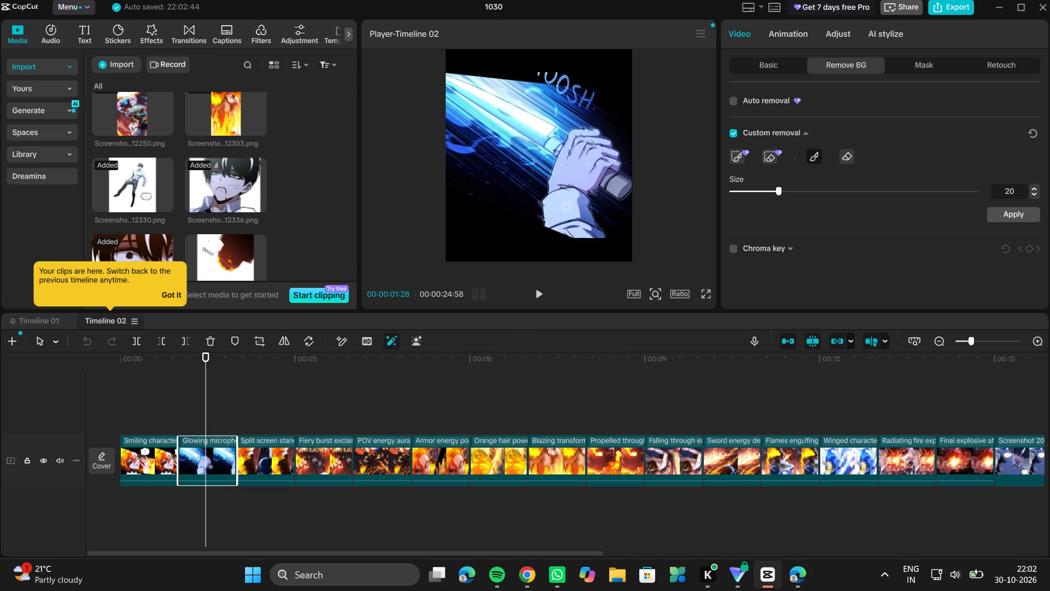
left_click_drag(599, 237, 587, 224)
left_click_drag(615, 236, 610, 229)
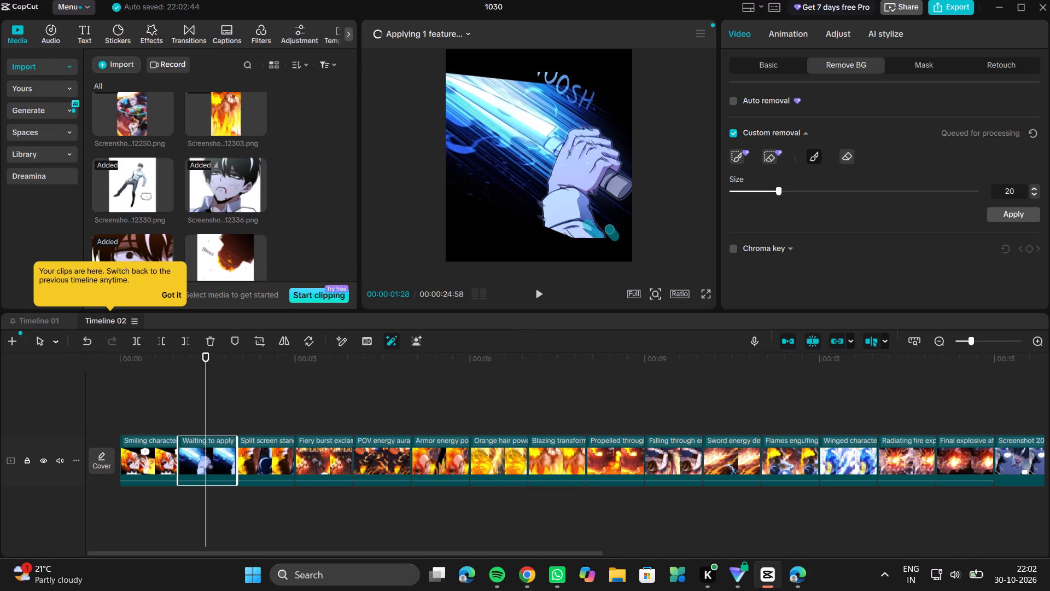
left_click_drag(610, 229, 607, 225)
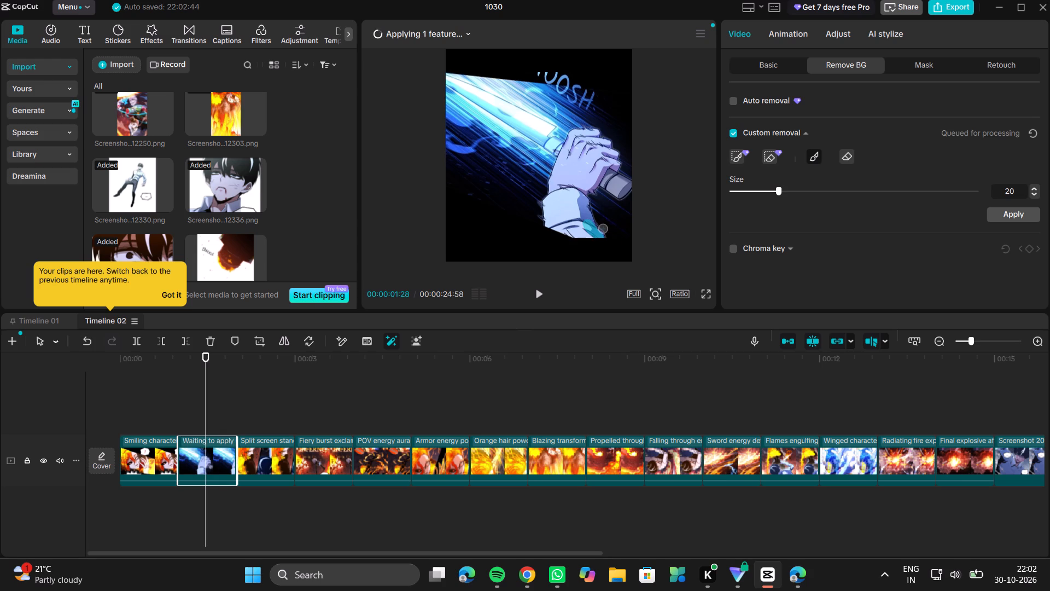
left_click(603, 229)
left_click(603, 229)
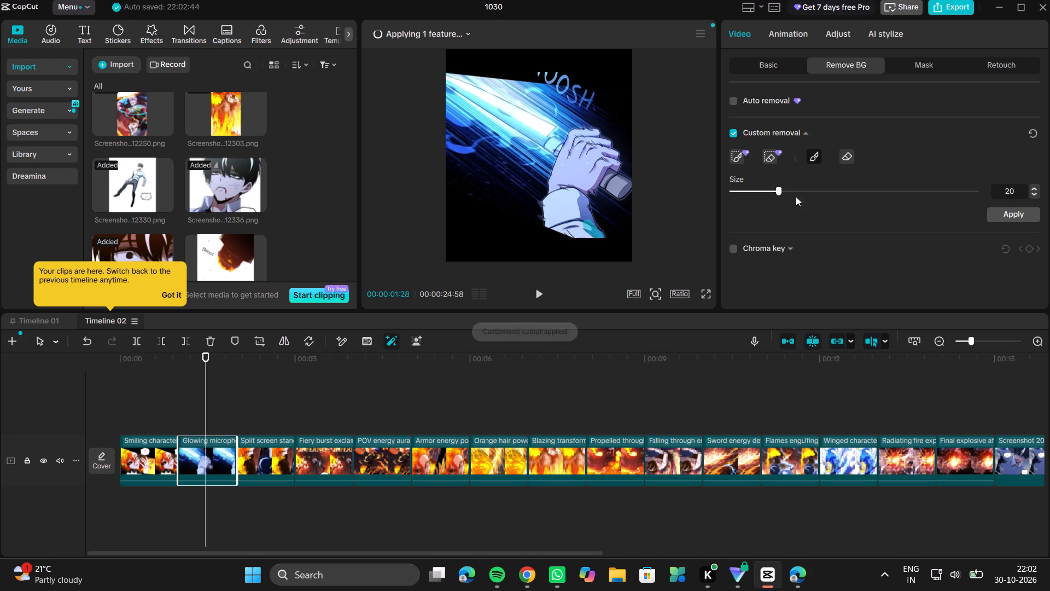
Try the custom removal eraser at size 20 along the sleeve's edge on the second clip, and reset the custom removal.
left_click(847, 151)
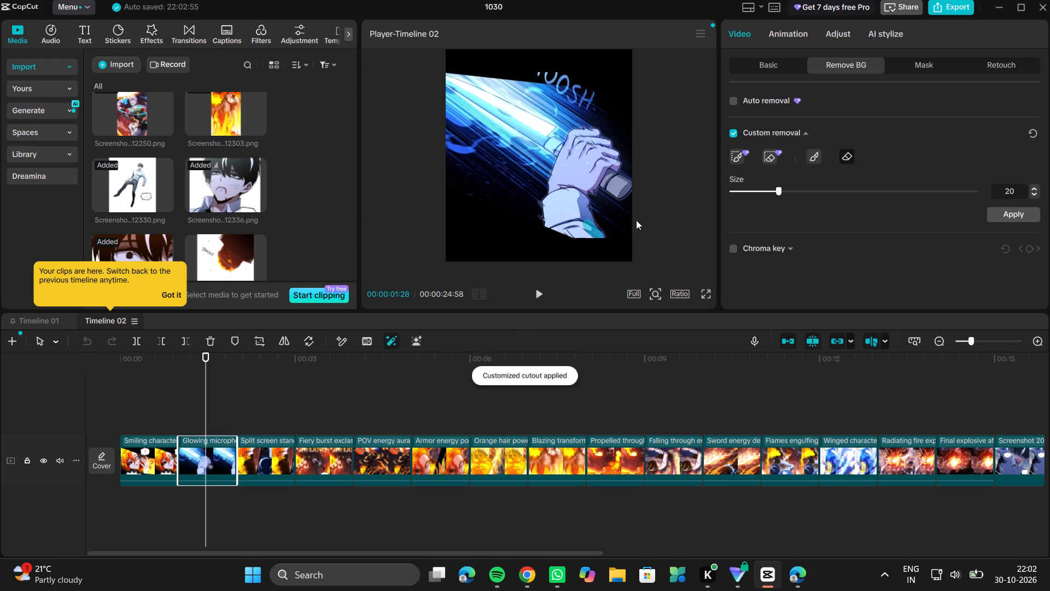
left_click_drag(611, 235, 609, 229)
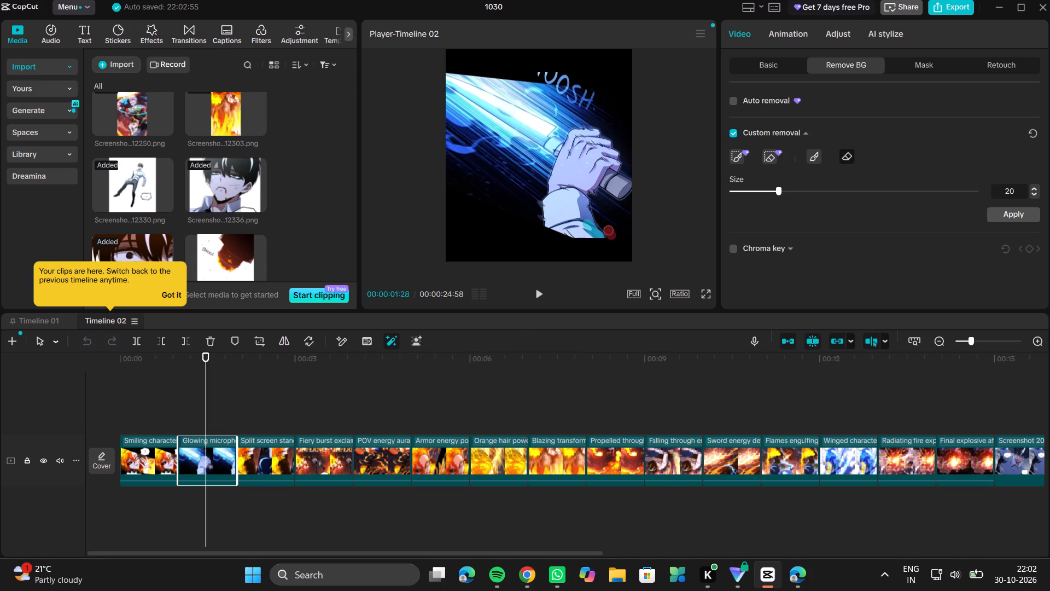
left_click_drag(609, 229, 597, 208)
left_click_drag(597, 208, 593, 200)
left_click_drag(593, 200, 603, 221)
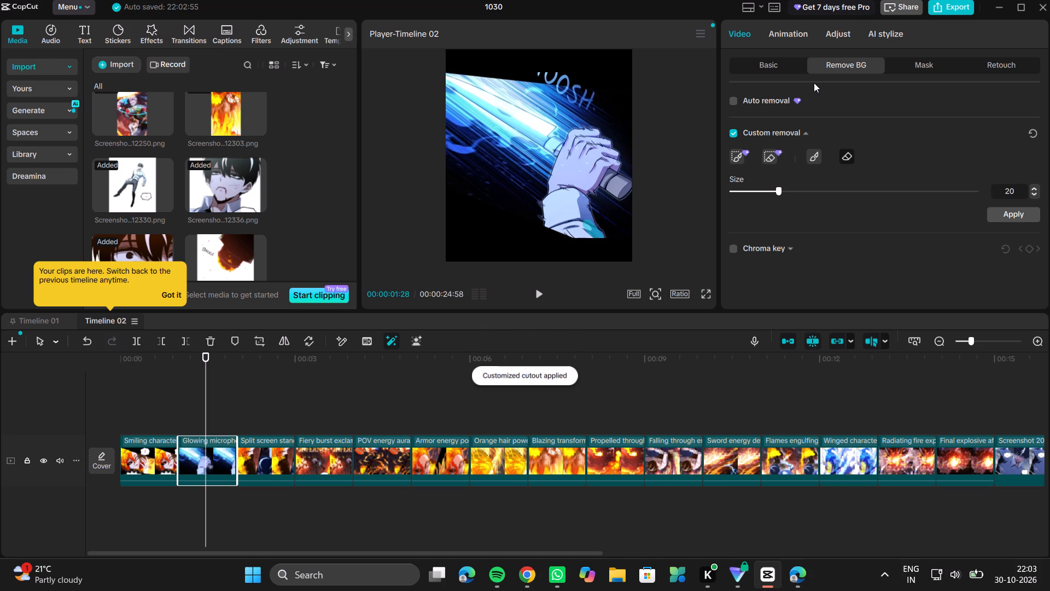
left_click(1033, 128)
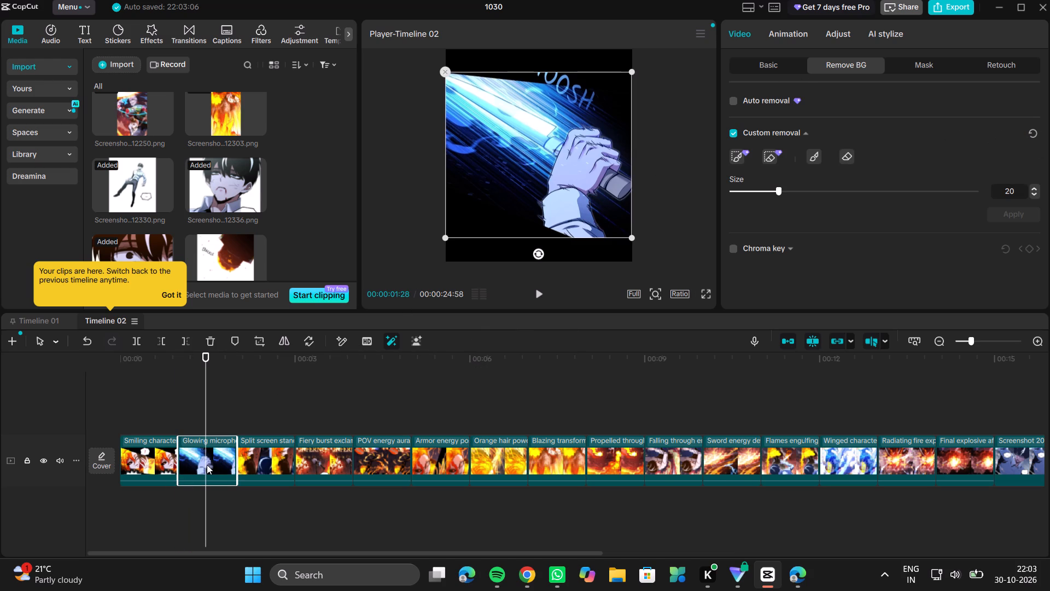
Copy the second clip, "Glowing microph…", and paste it onto a track above the main one at 00:00:00:44.
left_click(207, 464)
right_click(207, 464)
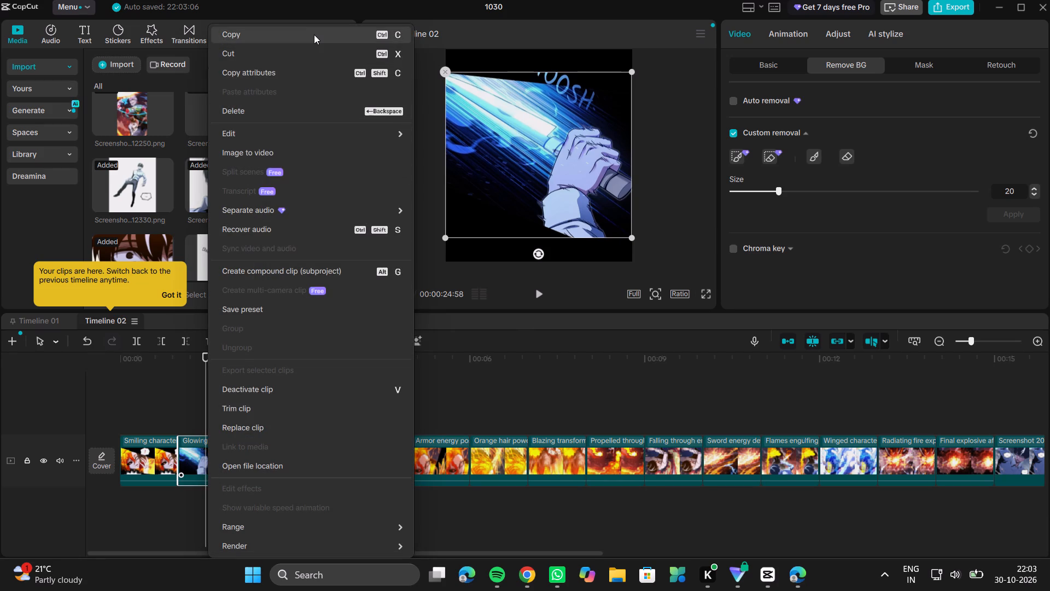
left_click(314, 34)
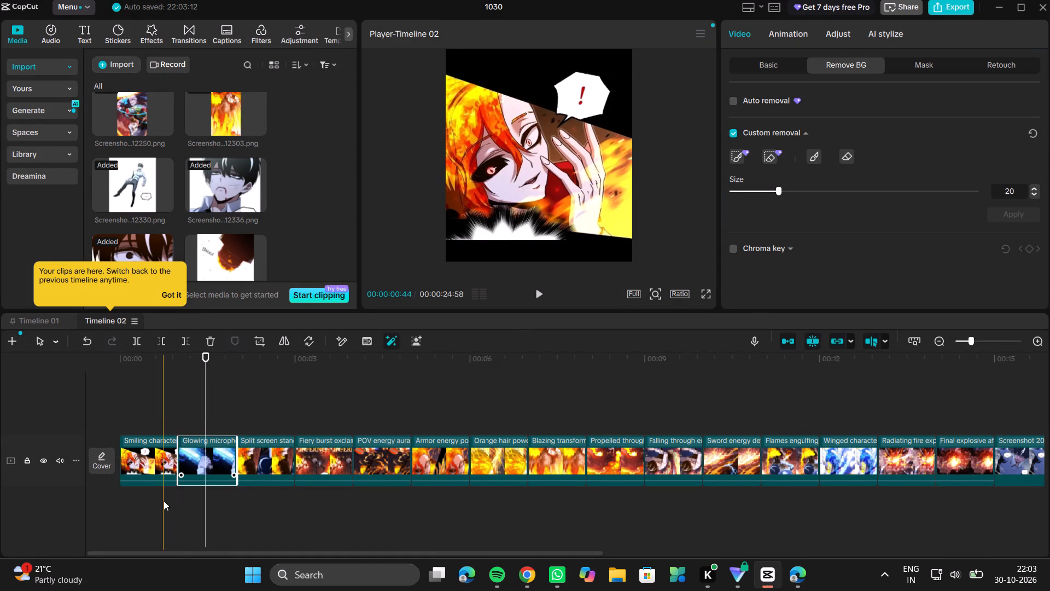
left_click(164, 501)
key("ctrl+v")
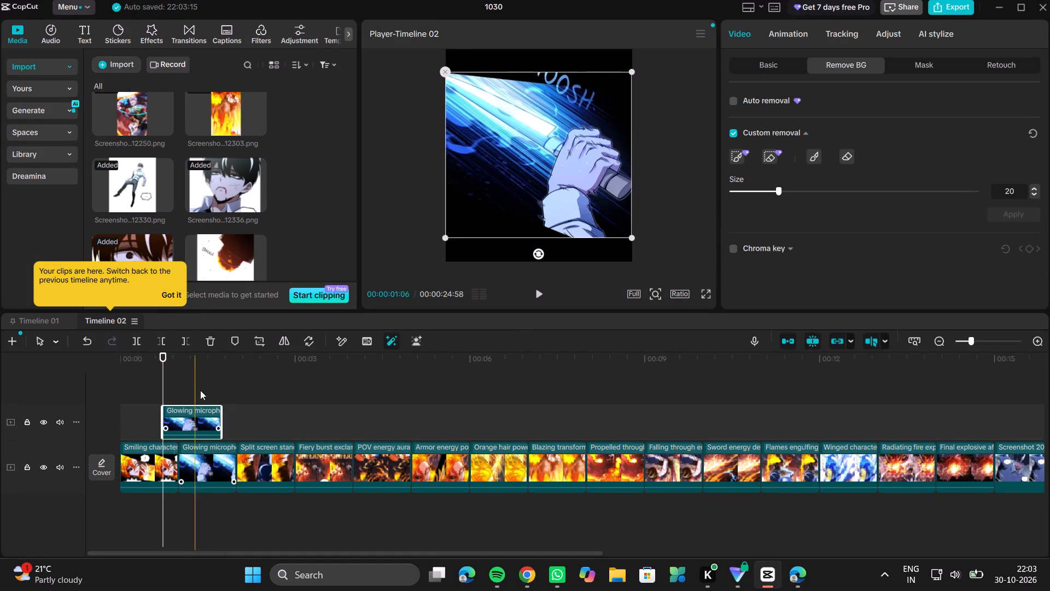
Trim the end of the pasted "Glowing microph…" overlay clip to about half its length.
left_click_drag(219, 418, 194, 421)
left_click_drag(194, 421, 188, 421)
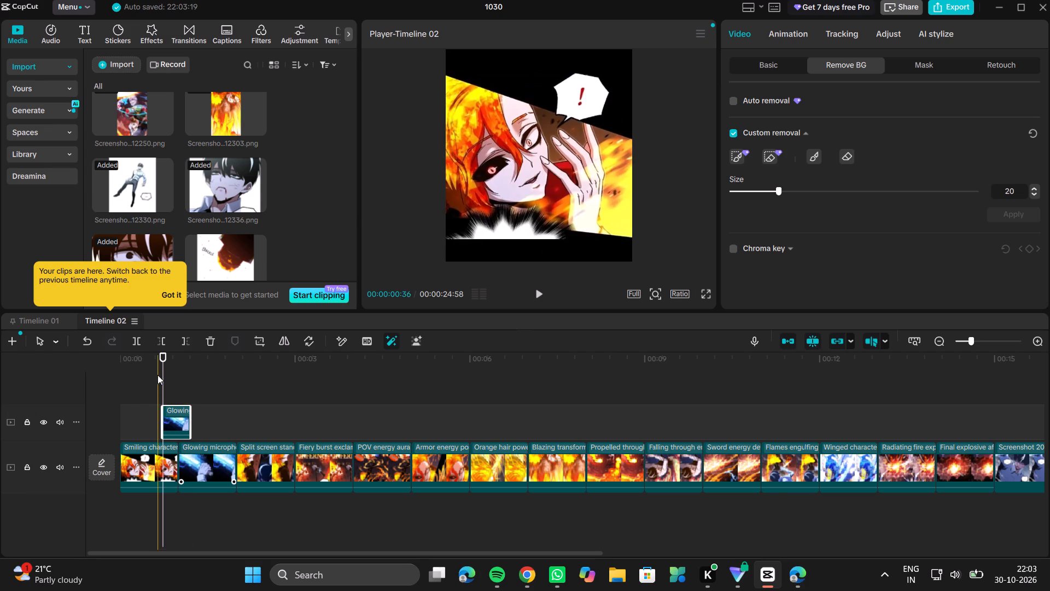
At 00:00:00:51, run the custom removal eraser at size 20 over the sleeve's lower corner on the overlay clip.
left_click_drag(164, 356, 177, 358)
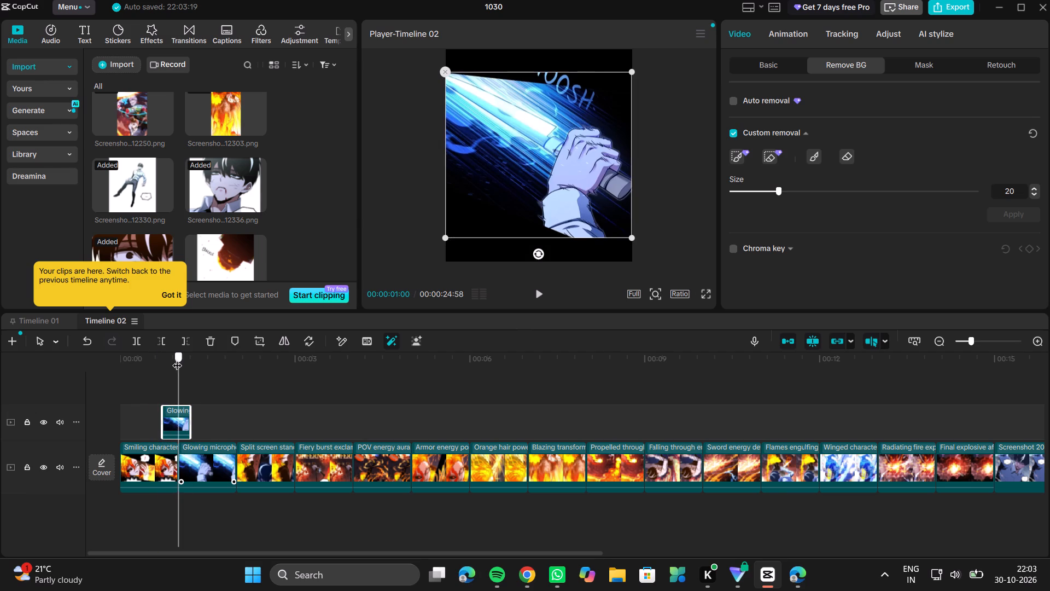
left_click_drag(177, 358, 170, 363)
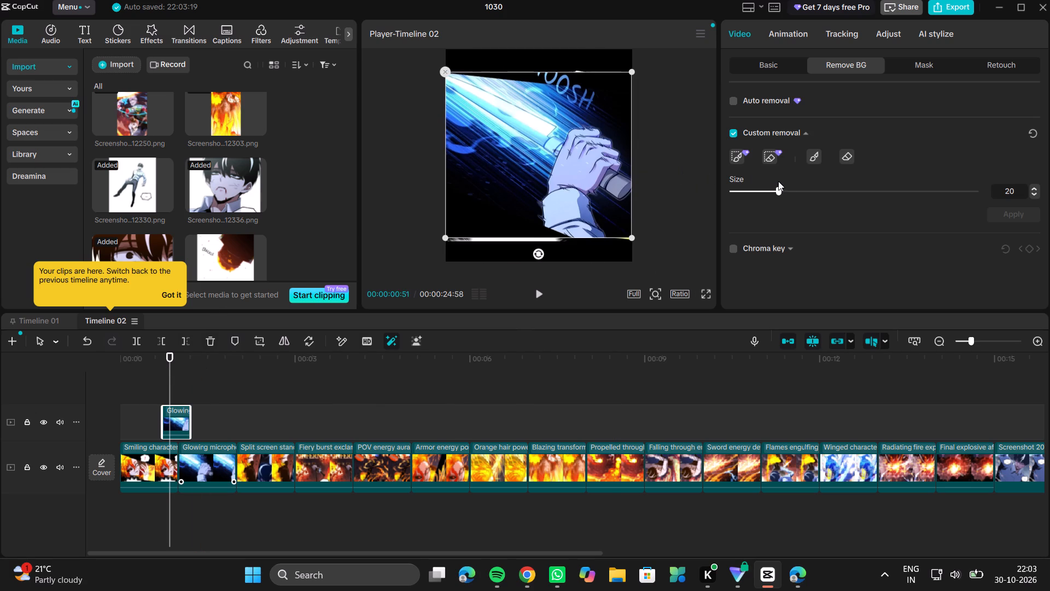
left_click(815, 156)
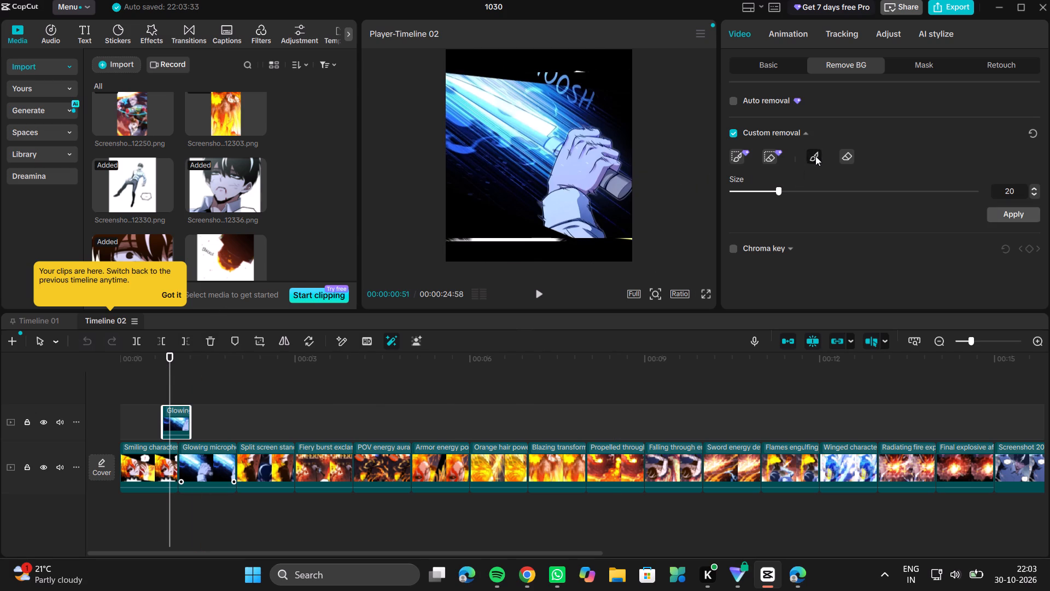
left_click(844, 159)
left_click_drag(610, 236, 607, 222)
left_click_drag(607, 222, 606, 225)
Erase with size 20 from below the grey handle along the outer edge of the sleeve down to its lower corner.
scroll(606, 225, "up", 7, "ctrl")
scroll(621, 200, "down", 1)
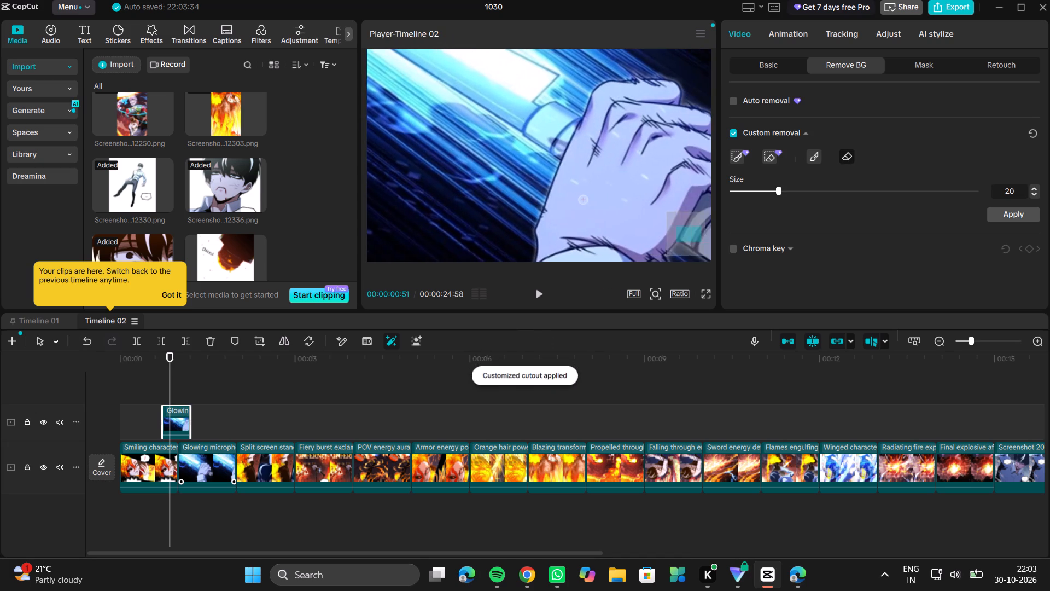
scroll(621, 200, "down", 7)
scroll(621, 200, "down", 1, "ctrl")
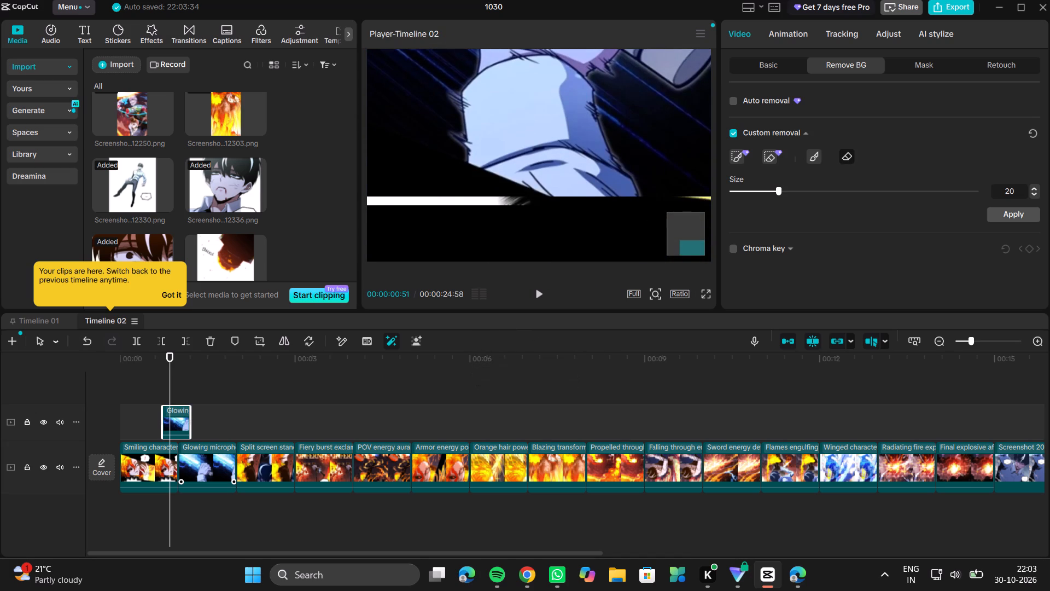
scroll(672, 229, "down", 1, "ctrl")
scroll(640, 190, "down", 3, "ctrl")
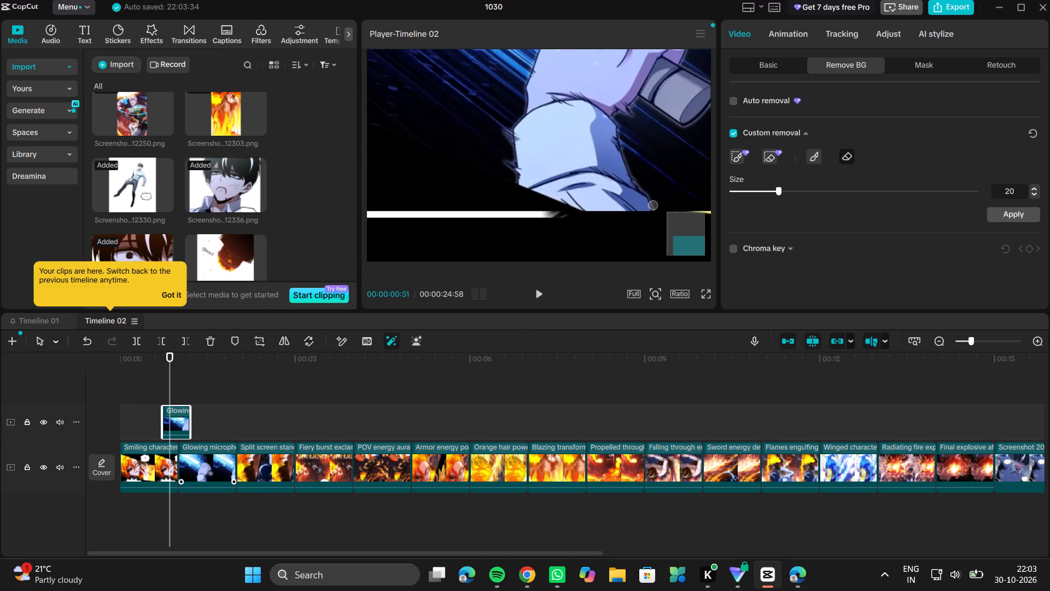
scroll(640, 190, "up", 2)
scroll(628, 143, "down", 1)
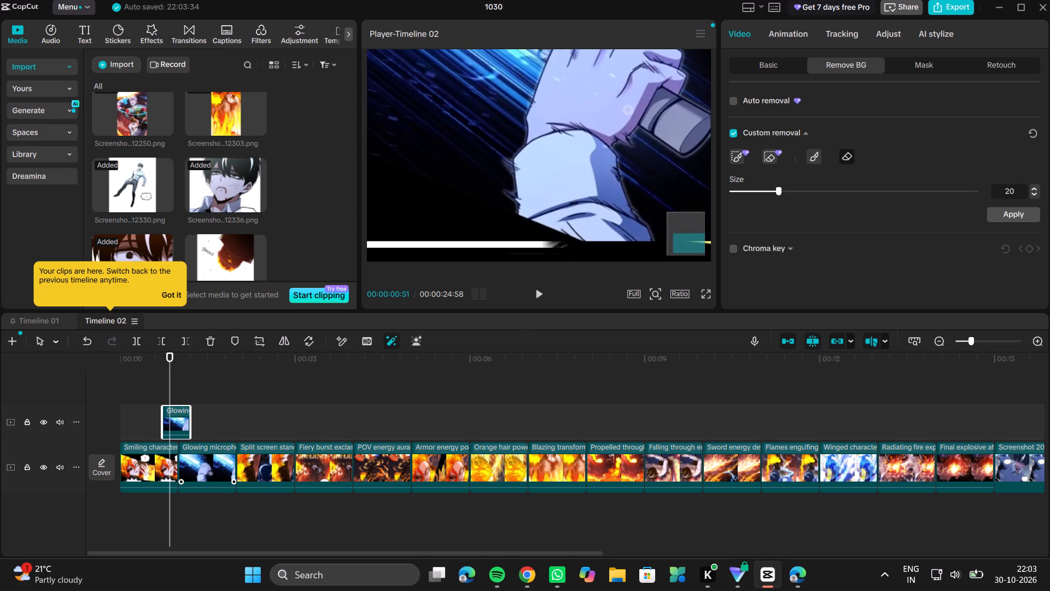
scroll(628, 143, "down", 1)
left_click_drag(649, 132, 643, 132)
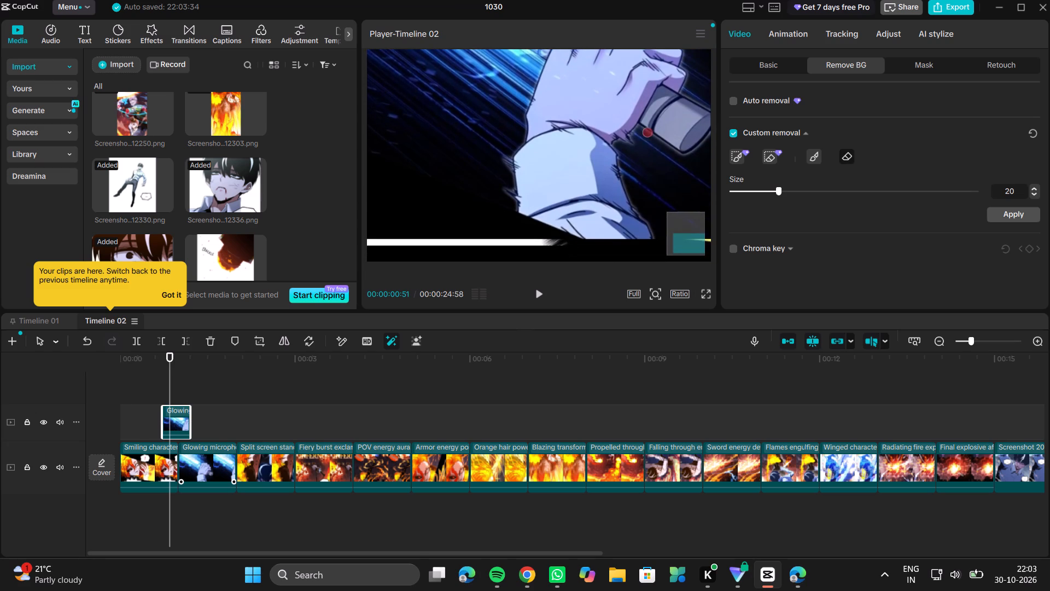
left_click_drag(643, 132, 621, 151)
left_click_drag(621, 151, 632, 198)
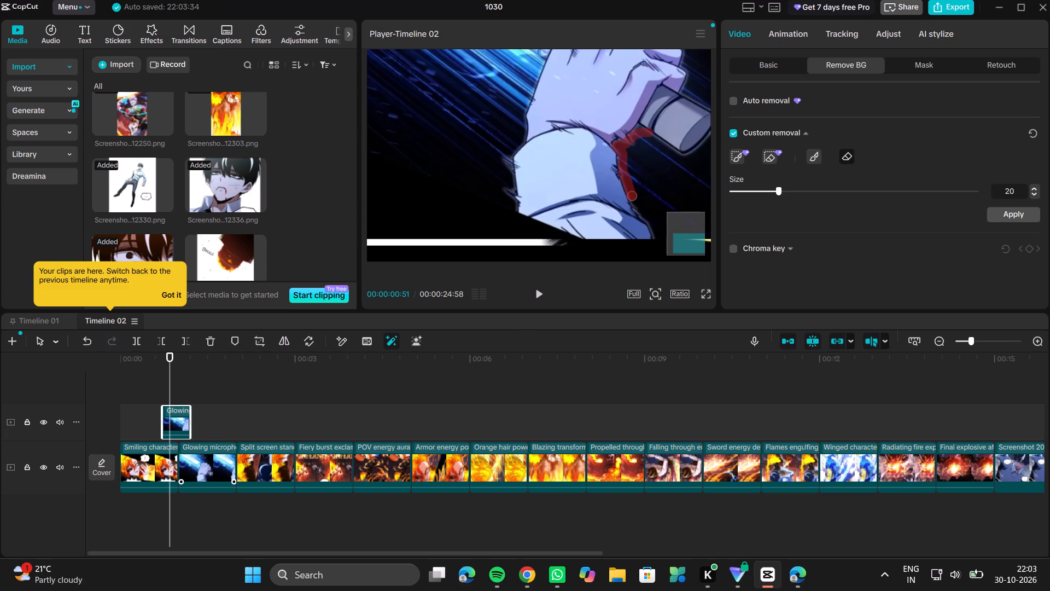
left_click_drag(632, 198, 651, 222)
left_click_drag(651, 222, 657, 233)
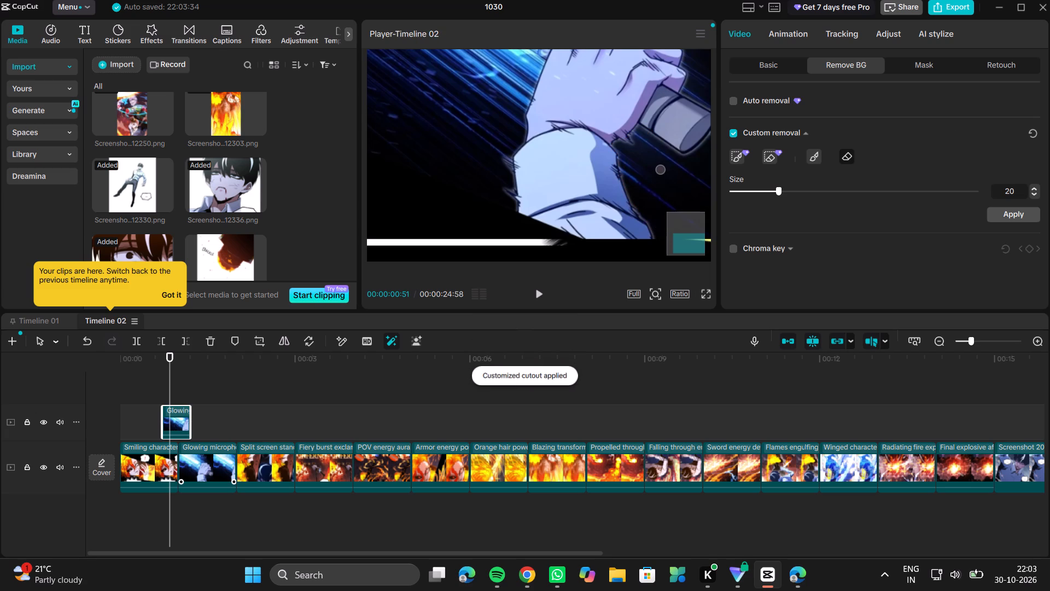
With the custom removal brush at size 20, paint along the glowing blade's lower edge from the frame edge to the hand.
scroll(661, 170, "down", 4, "ctrl")
scroll(661, 170, "up", 1)
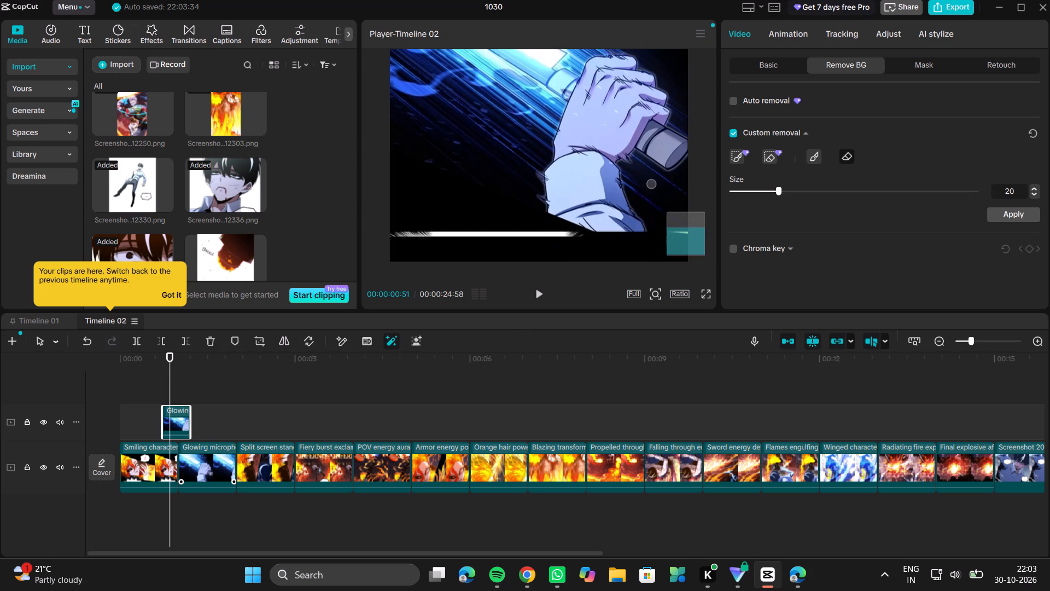
scroll(661, 170, "up", 1)
left_click(817, 158)
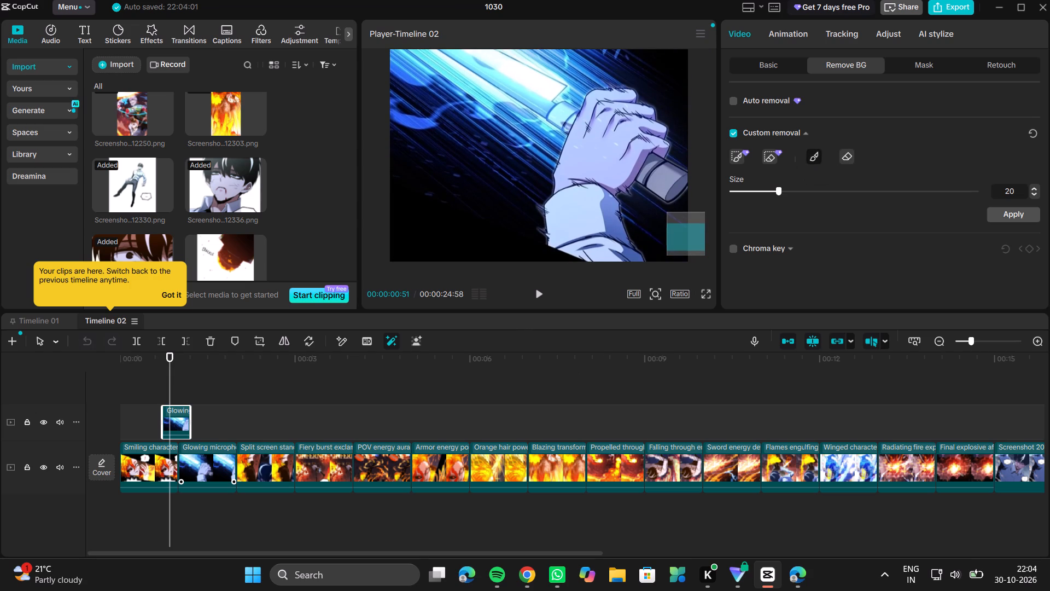
scroll(621, 189, "down", 2, "ctrl")
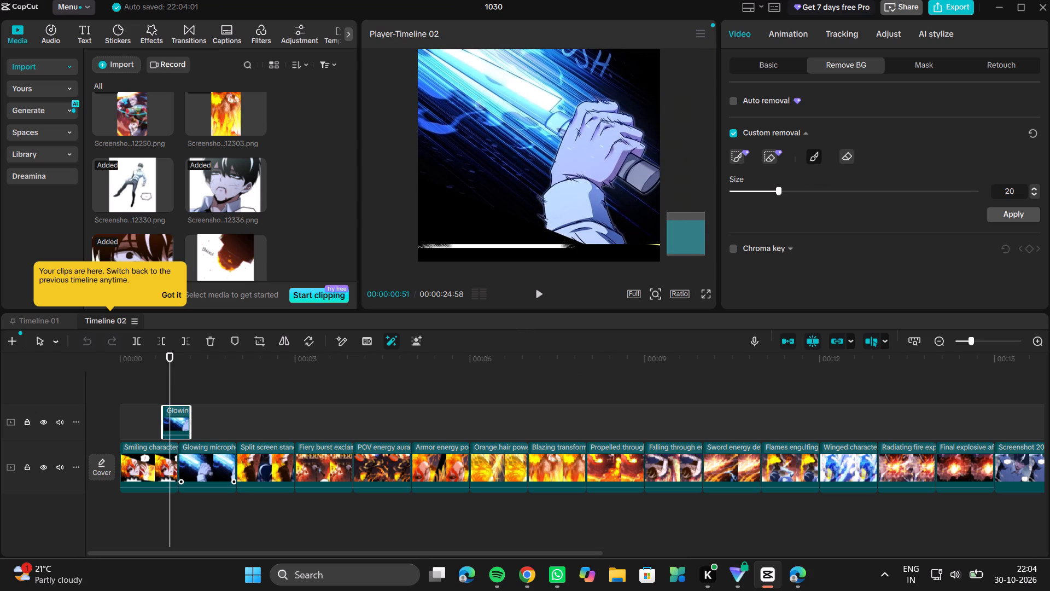
left_click_drag(421, 92, 478, 108)
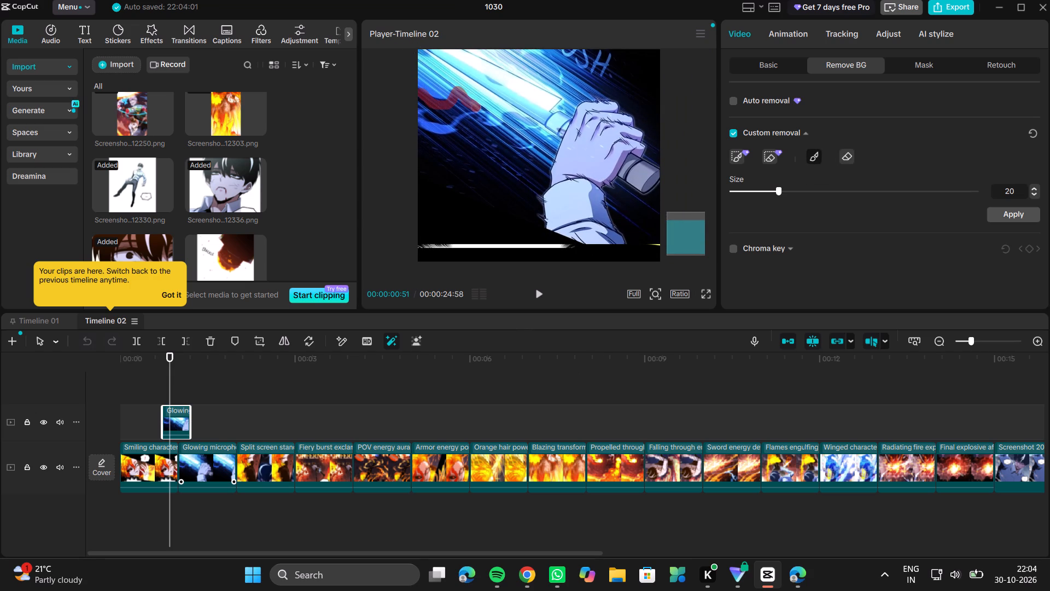
left_click_drag(478, 108, 503, 126)
left_click_drag(503, 126, 521, 130)
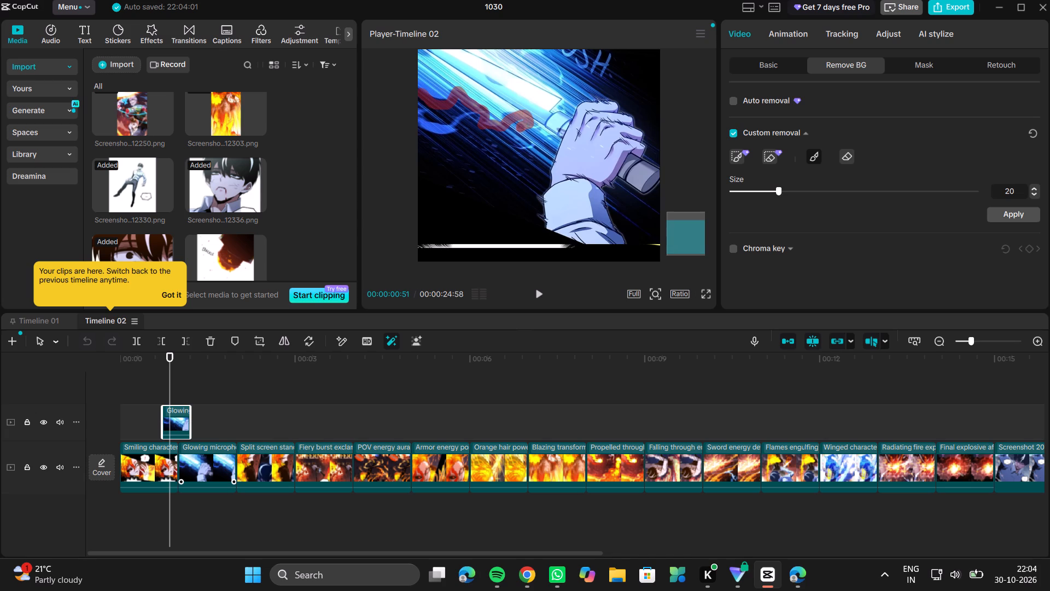
left_click_drag(521, 130, 523, 132)
left_click_drag(527, 130, 550, 136)
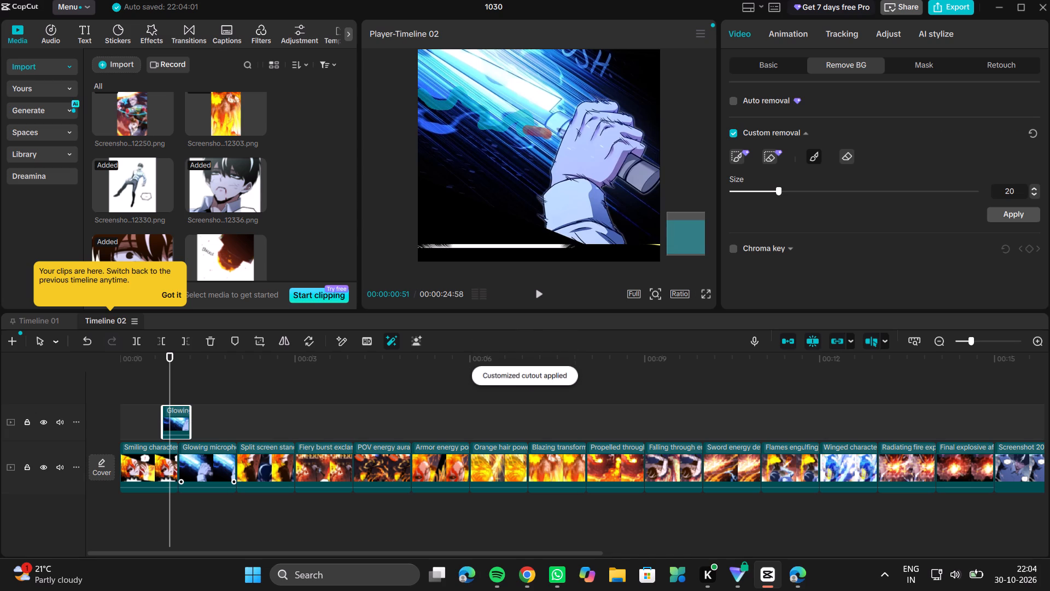
left_click_drag(550, 136, 559, 143)
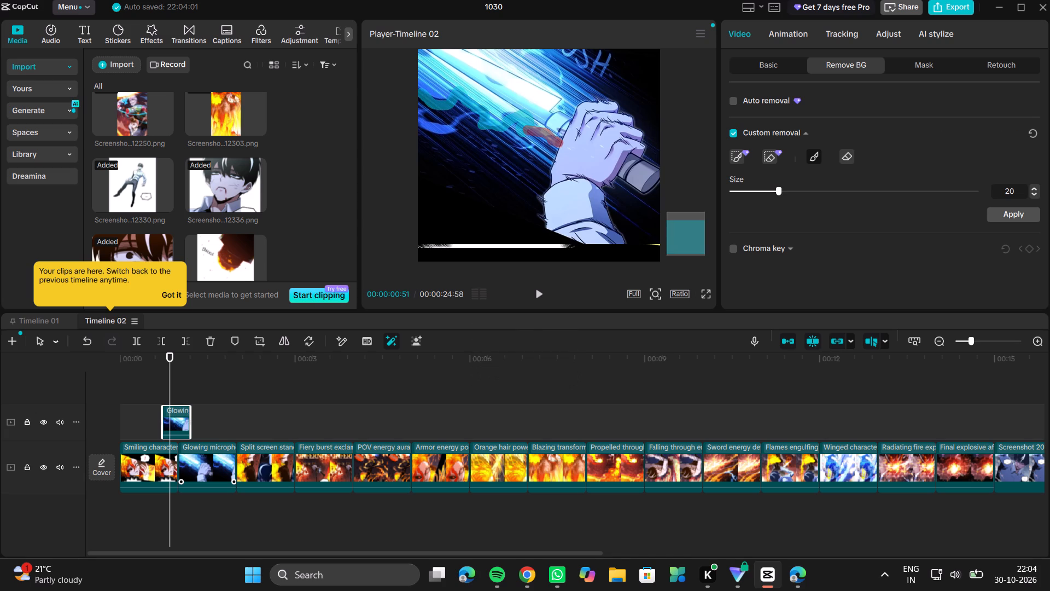
Brush at size 20 from the blade's base down the wrist and sleeve, then beneath the sleeve's lower edge.
left_click_drag(559, 143, 550, 167)
left_click_drag(550, 167, 540, 208)
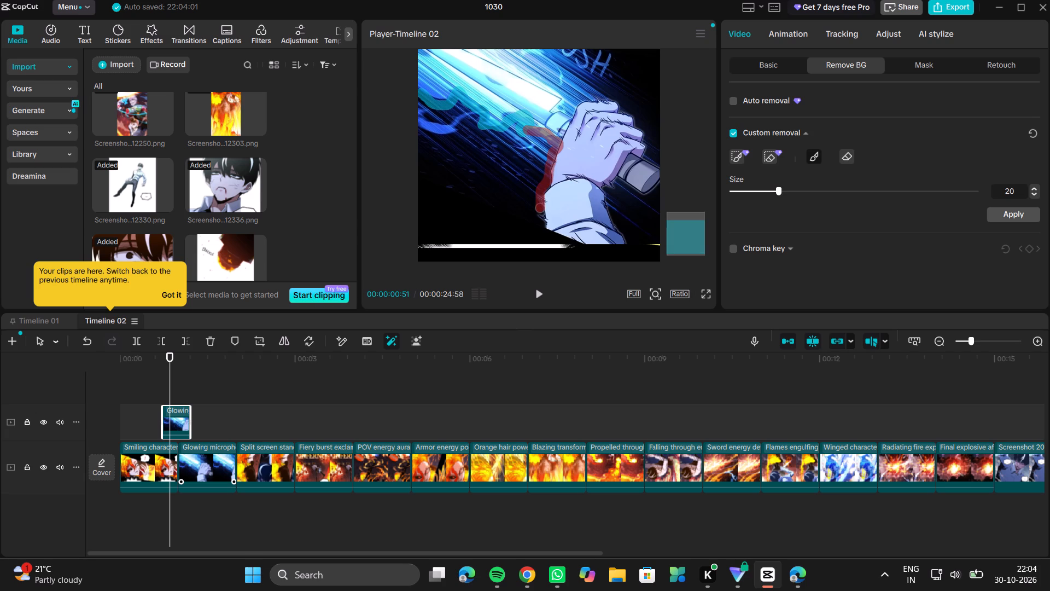
left_click_drag(540, 208, 541, 230)
left_click_drag(541, 230, 572, 244)
left_click_drag(572, 244, 608, 248)
Brush at size 20 up the sleeve's outer edge and around the underside and end of the grey handle.
left_click_drag(608, 248, 627, 230)
left_click_drag(627, 230, 620, 216)
left_click_drag(620, 216, 613, 212)
left_click_drag(613, 212, 618, 184)
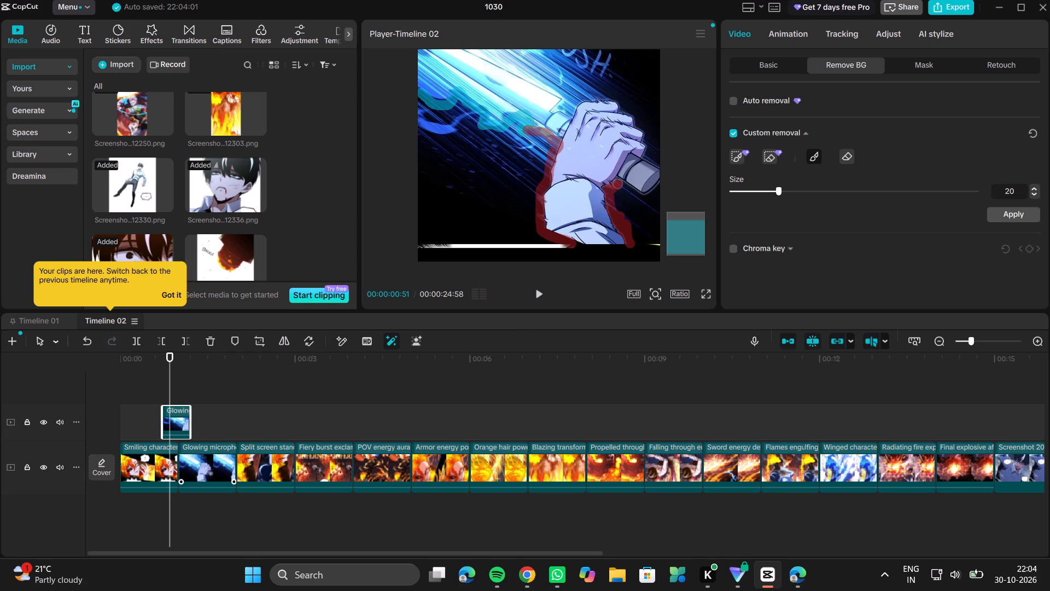
left_click_drag(618, 184, 658, 182)
left_click_drag(658, 182, 648, 154)
Brush at size 20 from the handle over the knuckles and along the blade's upper edge to the frame edge.
left_click_drag(648, 154, 638, 123)
left_click_drag(638, 123, 609, 97)
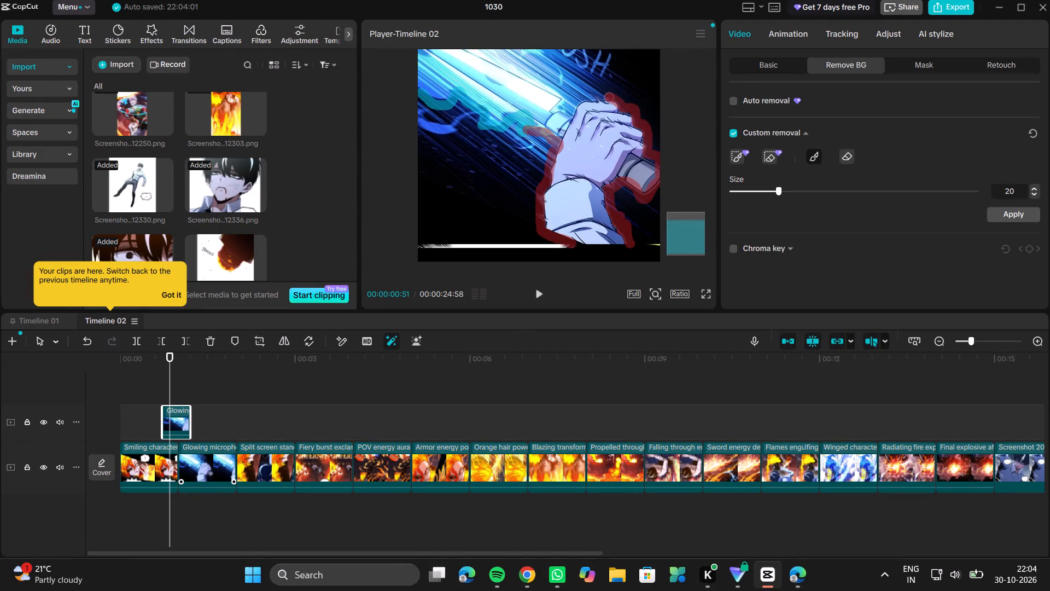
left_click_drag(609, 97, 521, 72)
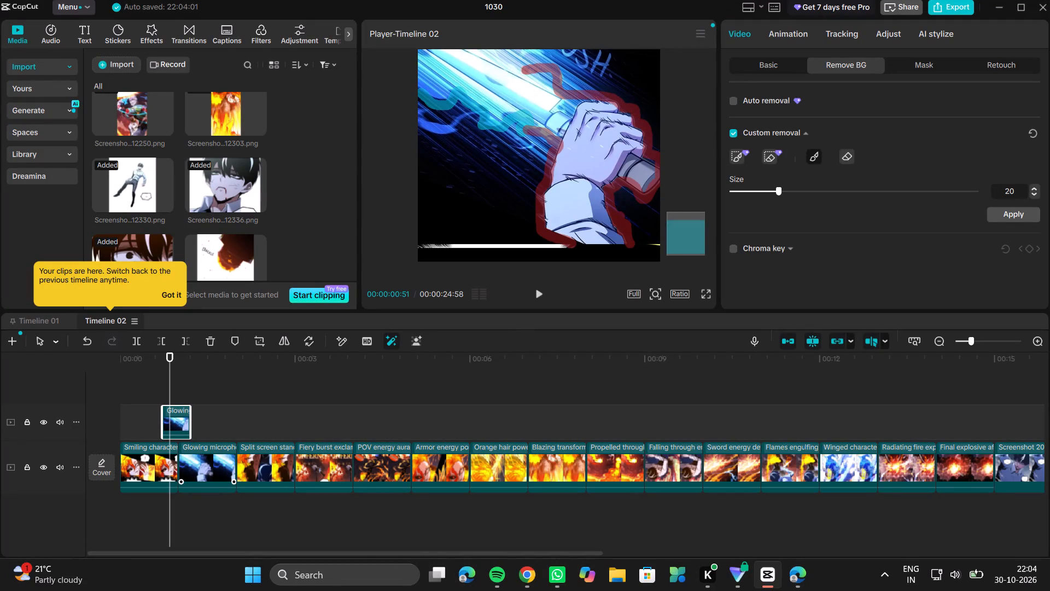
left_click_drag(521, 72, 498, 48)
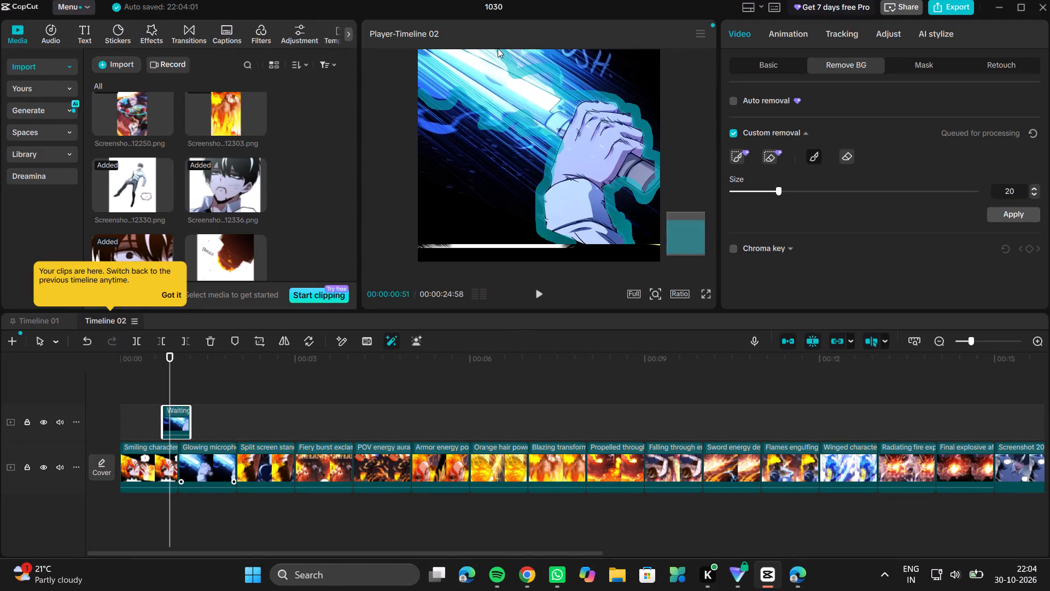
left_click(569, 274)
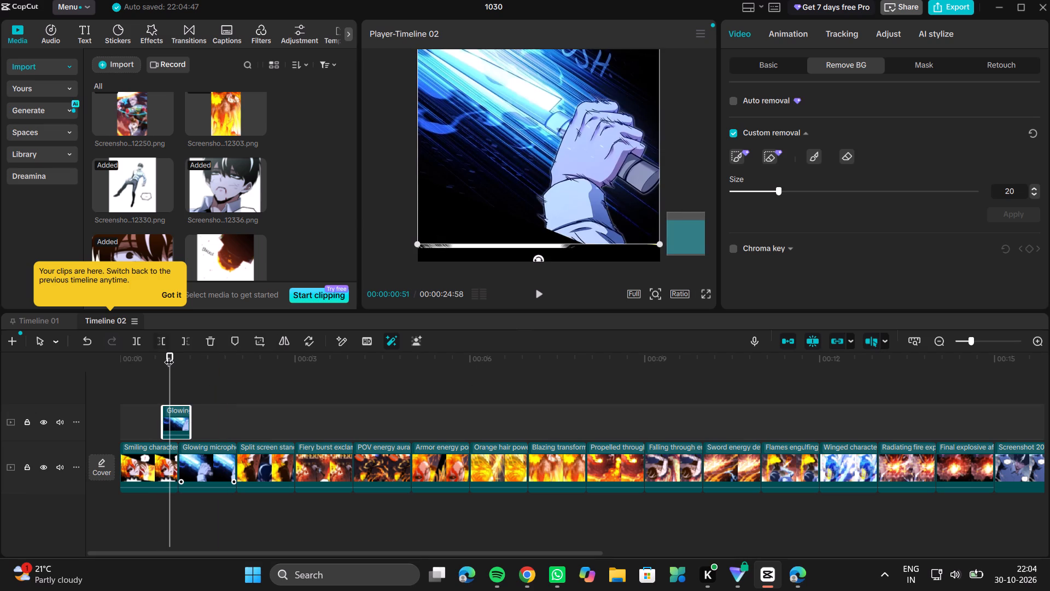
At 00:00:00:52, move the overlay clip straight down in the preview to uncover the top of the first clip.
left_click_drag(169, 356, 178, 360)
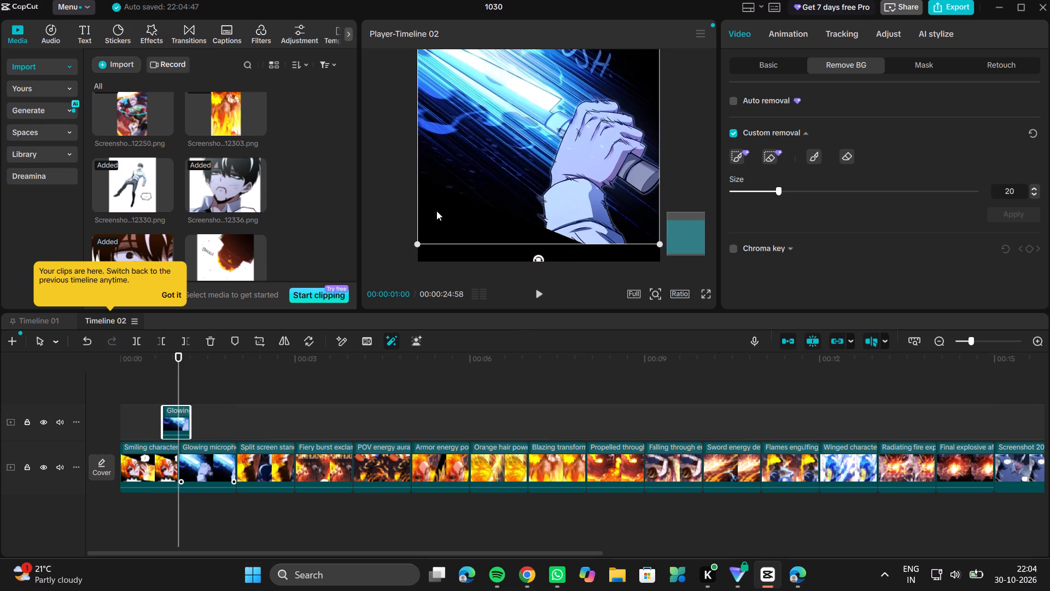
left_click(482, 194)
left_click_drag(482, 194, 477, 391)
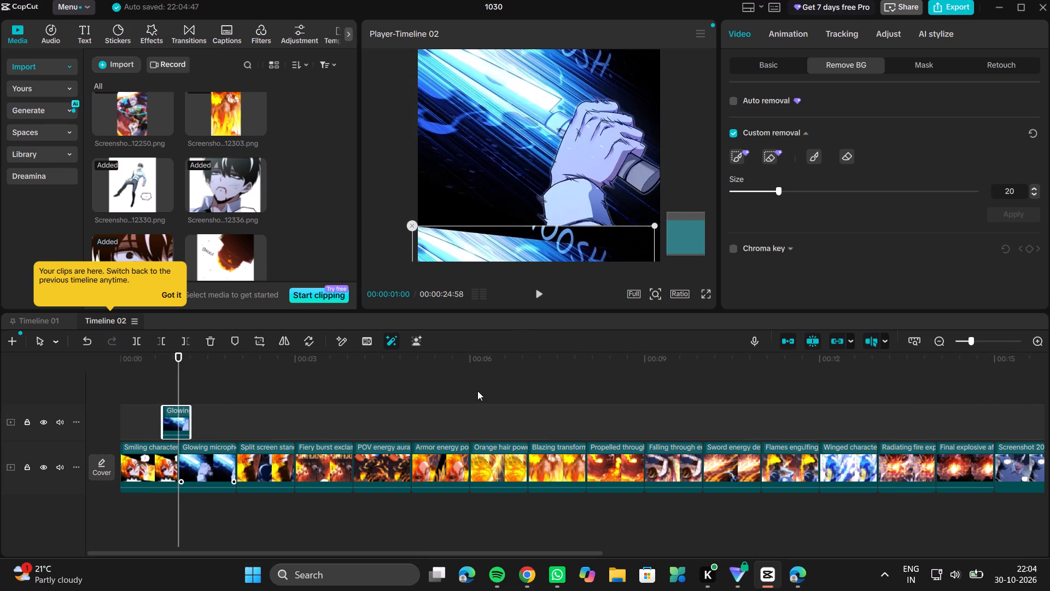
left_click_drag(477, 391, 493, 289)
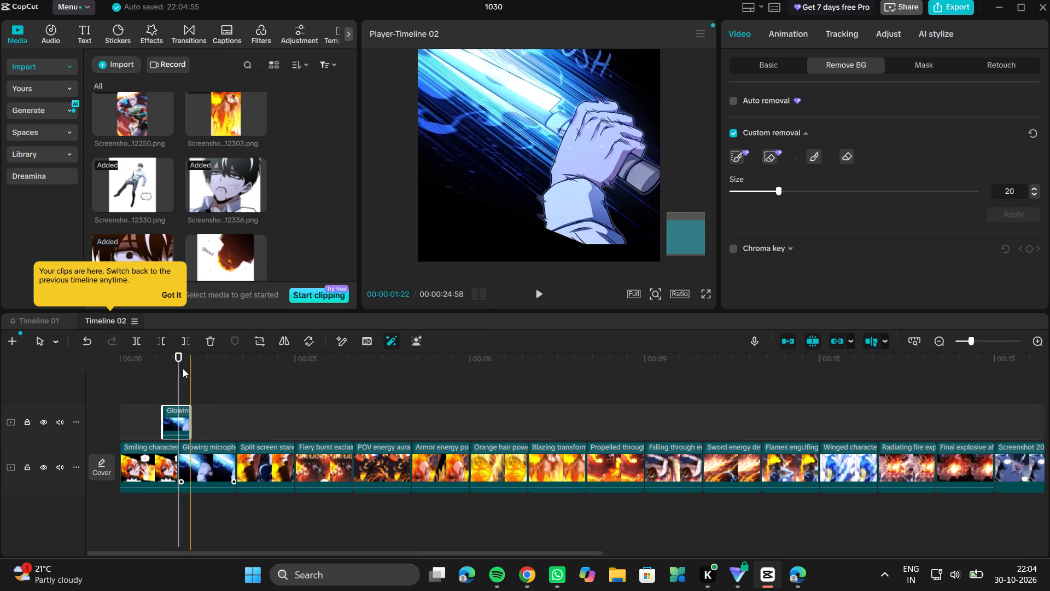
left_click_drag(180, 355, 171, 362)
left_click_drag(576, 132, 578, 50)
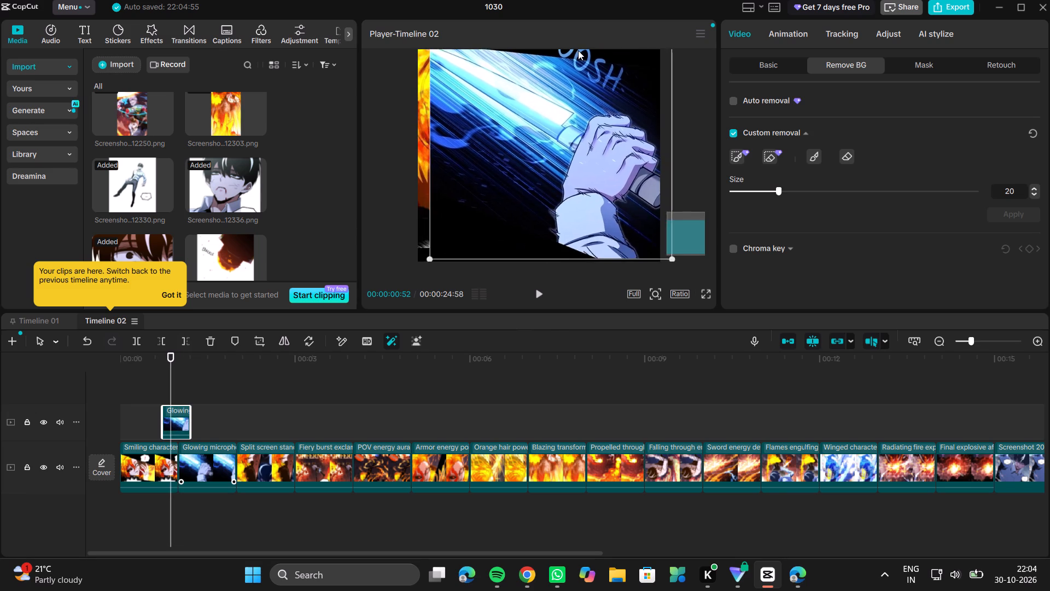
left_click_drag(578, 50, 567, 85)
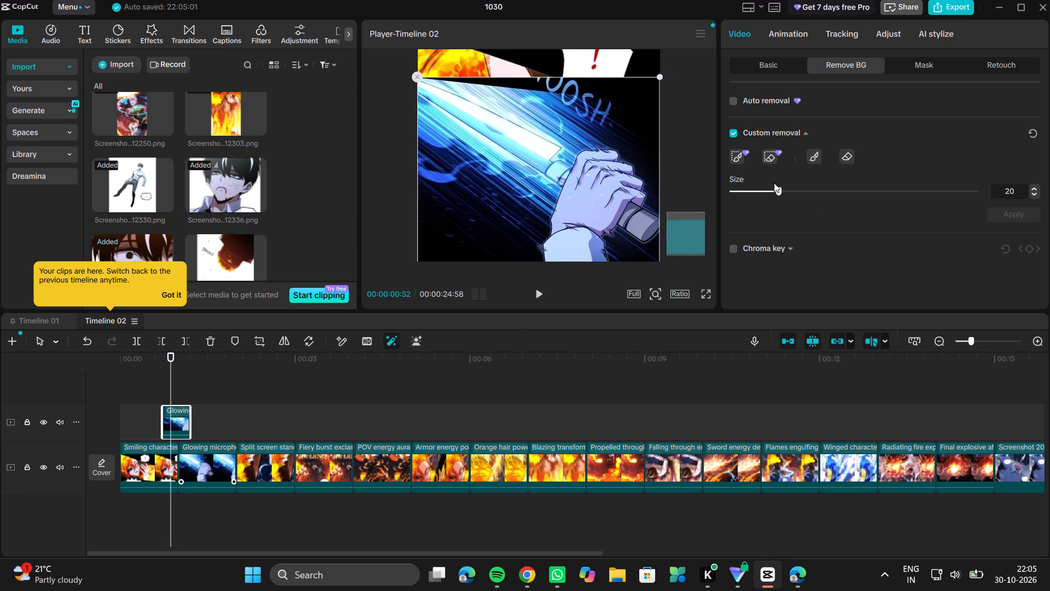
Set the custom removal eraser to size 12 and apply the custom cutout to the overlay clip.
left_click_drag(776, 188, 805, 184)
left_click_drag(805, 184, 760, 207)
scroll(559, 200, "down", 2)
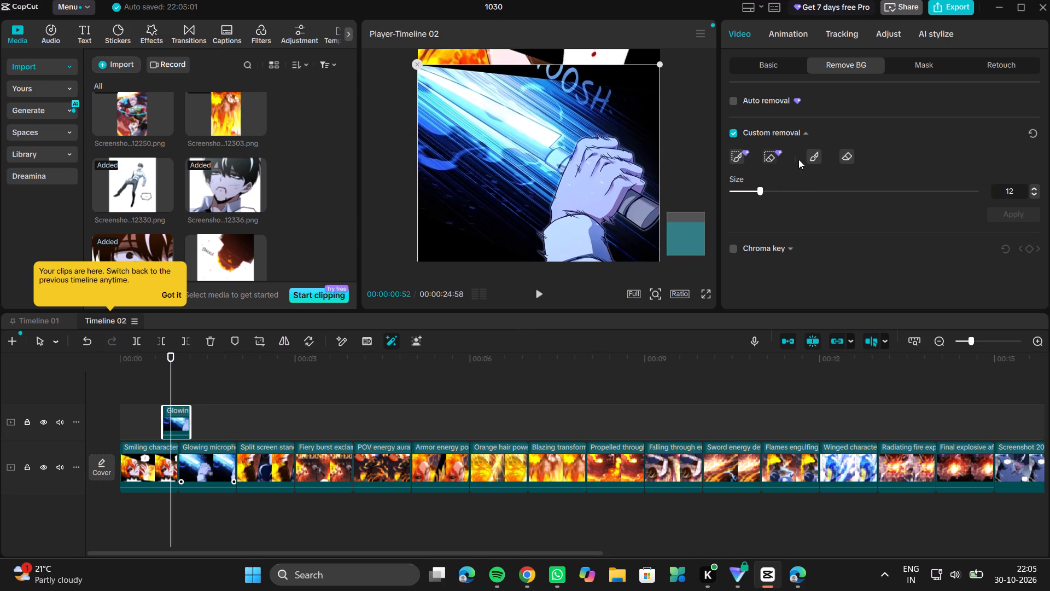
left_click(850, 155)
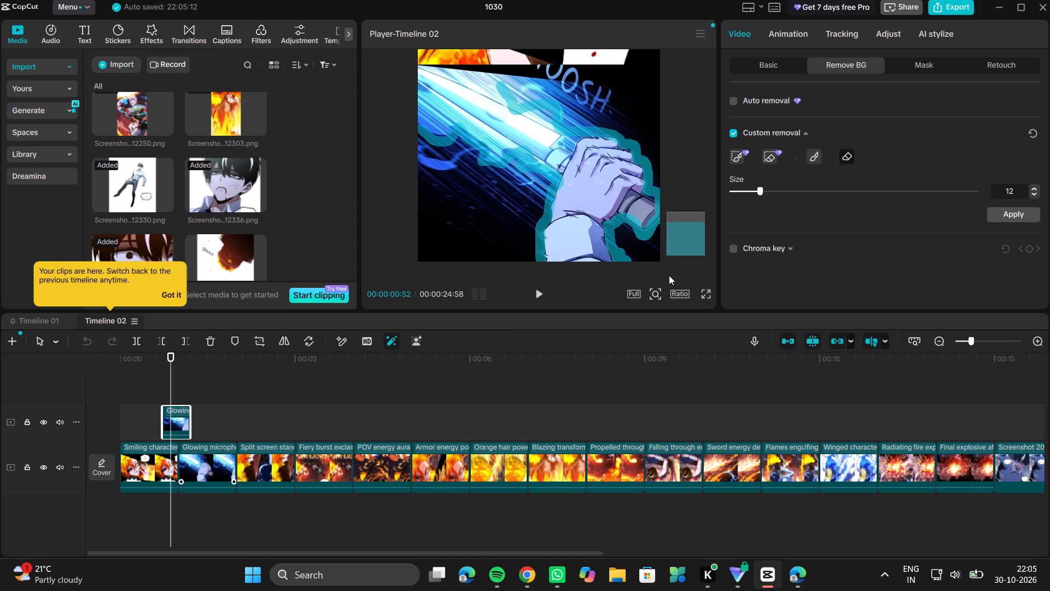
scroll(954, 200, "down", 1)
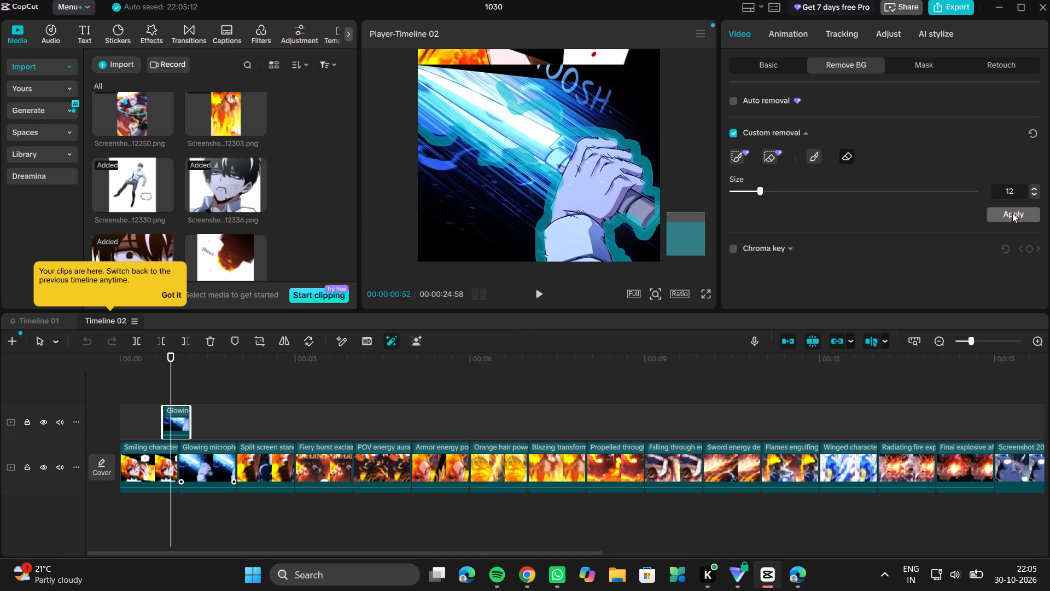
left_click(1012, 213)
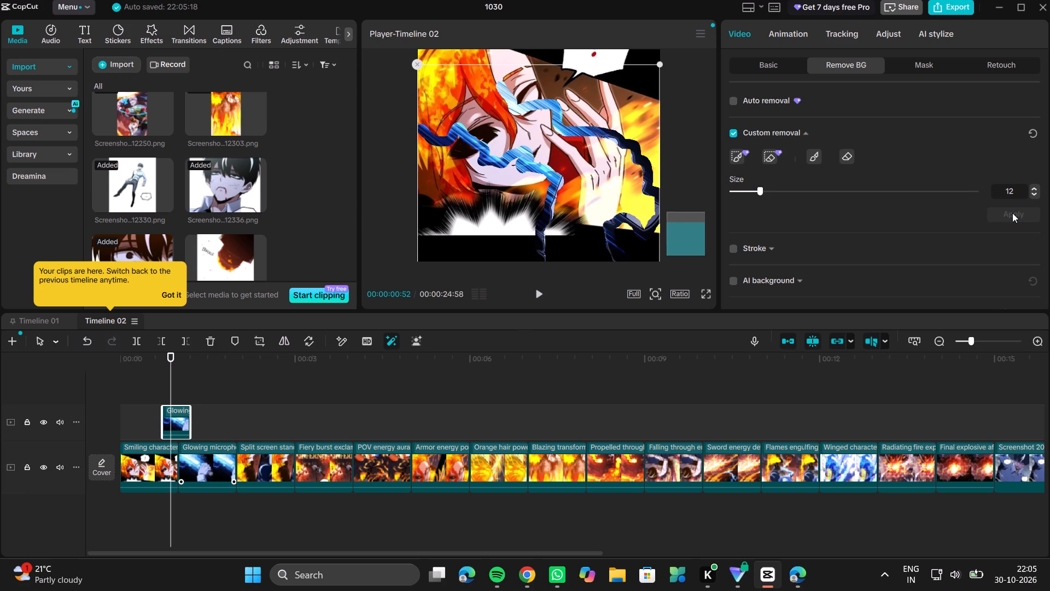
Reset the custom removal on the overlay clip to restore its full image.
left_click(1028, 132)
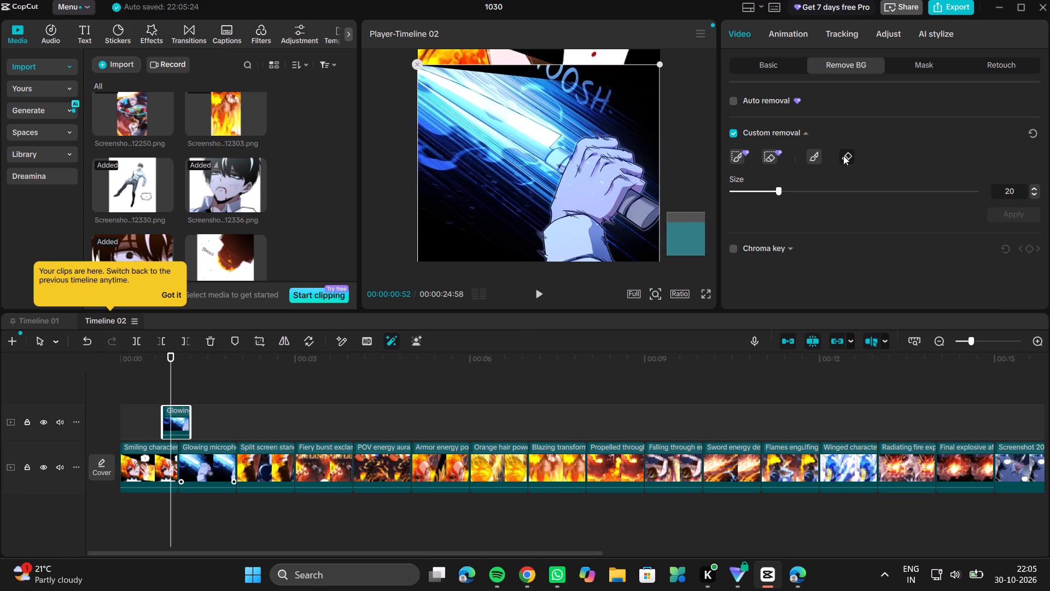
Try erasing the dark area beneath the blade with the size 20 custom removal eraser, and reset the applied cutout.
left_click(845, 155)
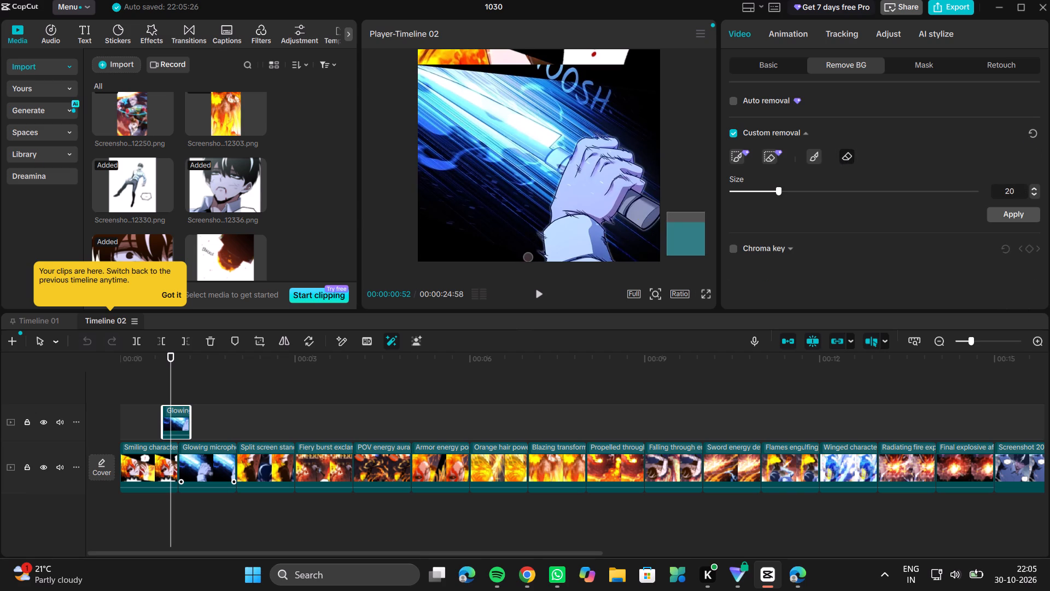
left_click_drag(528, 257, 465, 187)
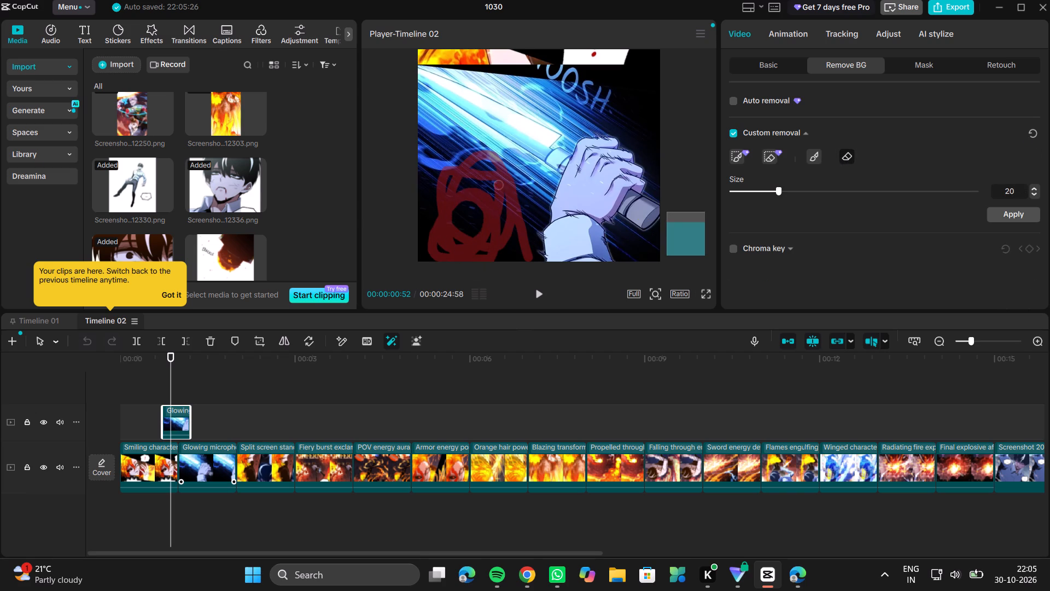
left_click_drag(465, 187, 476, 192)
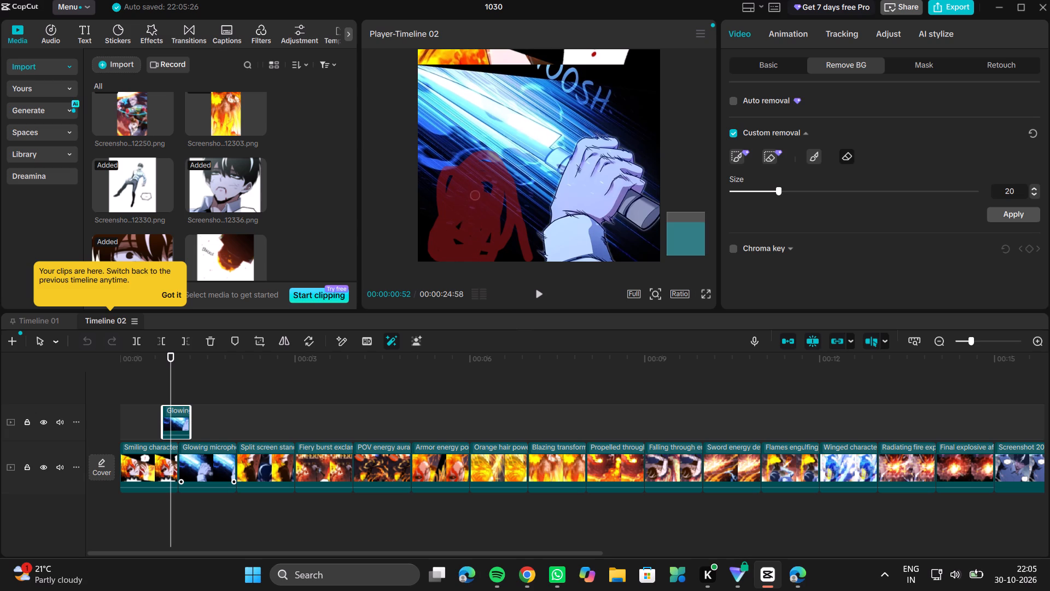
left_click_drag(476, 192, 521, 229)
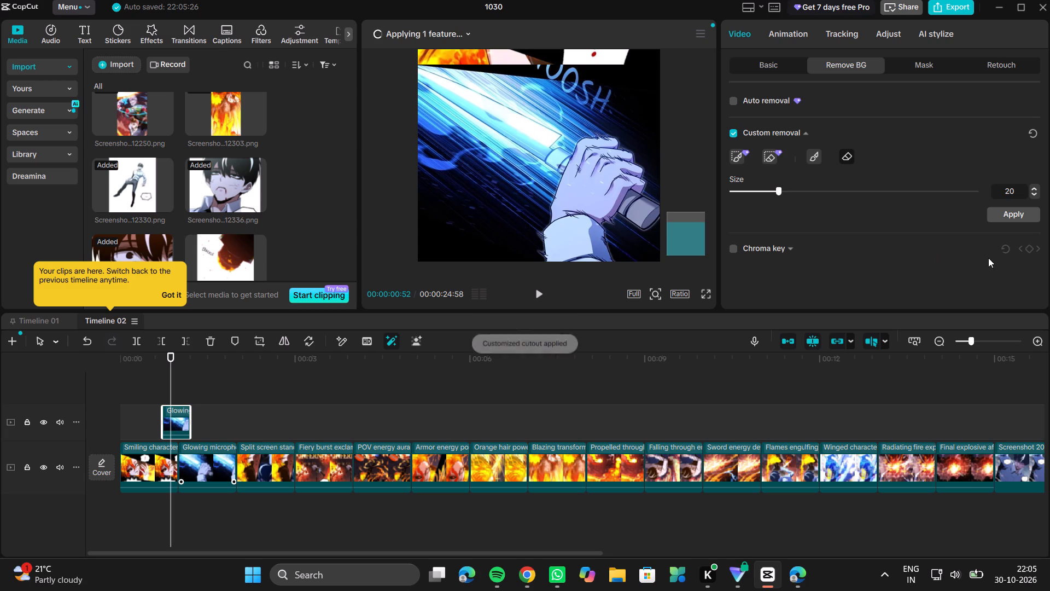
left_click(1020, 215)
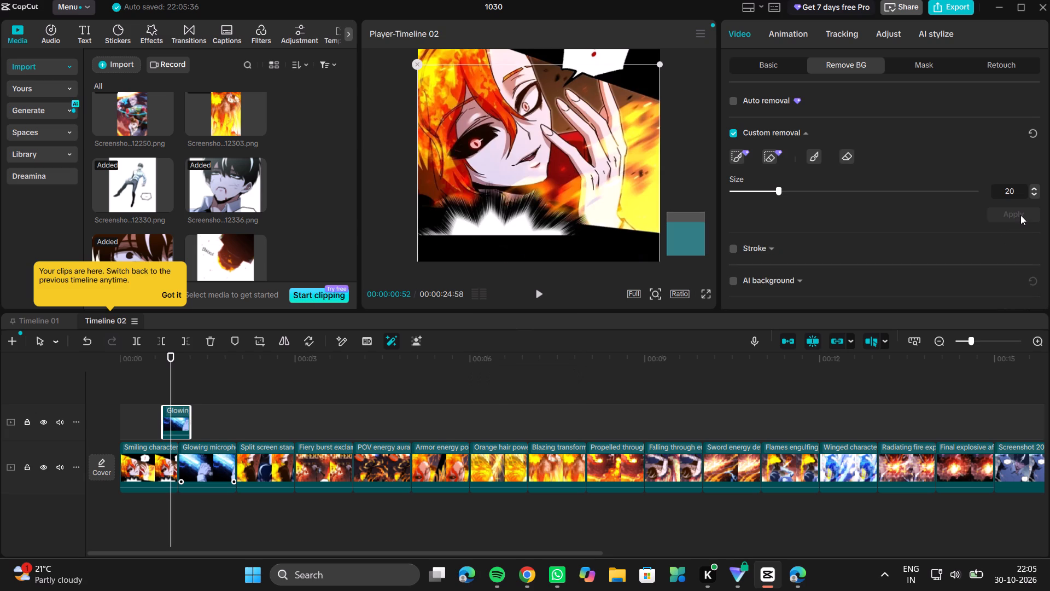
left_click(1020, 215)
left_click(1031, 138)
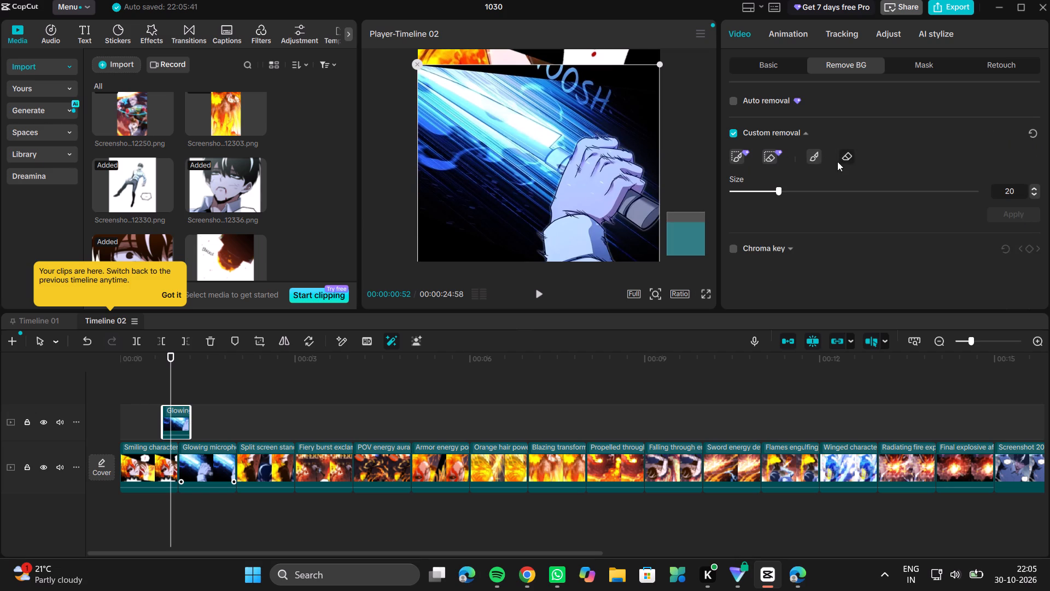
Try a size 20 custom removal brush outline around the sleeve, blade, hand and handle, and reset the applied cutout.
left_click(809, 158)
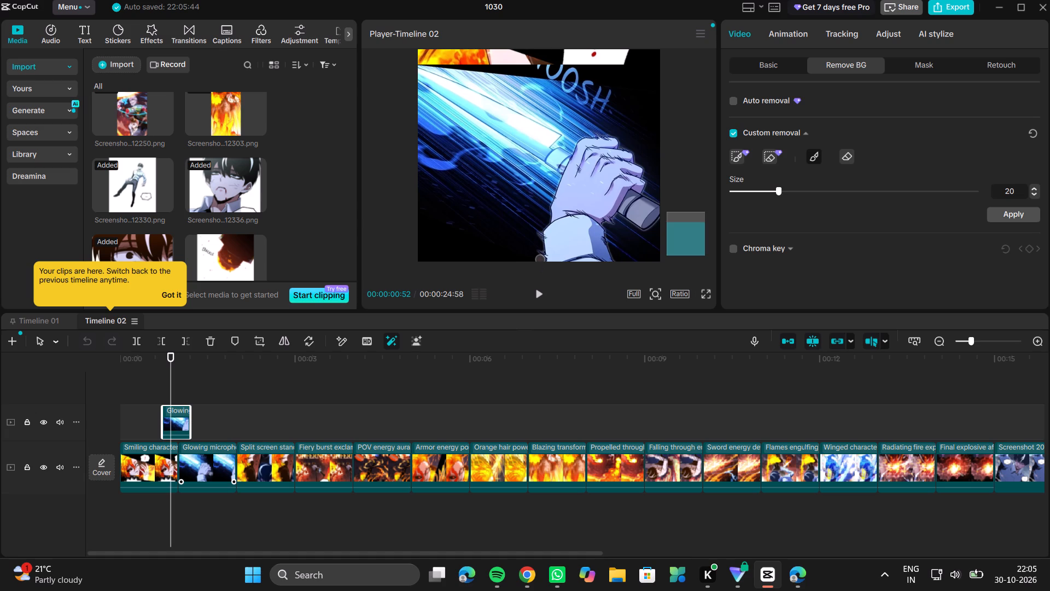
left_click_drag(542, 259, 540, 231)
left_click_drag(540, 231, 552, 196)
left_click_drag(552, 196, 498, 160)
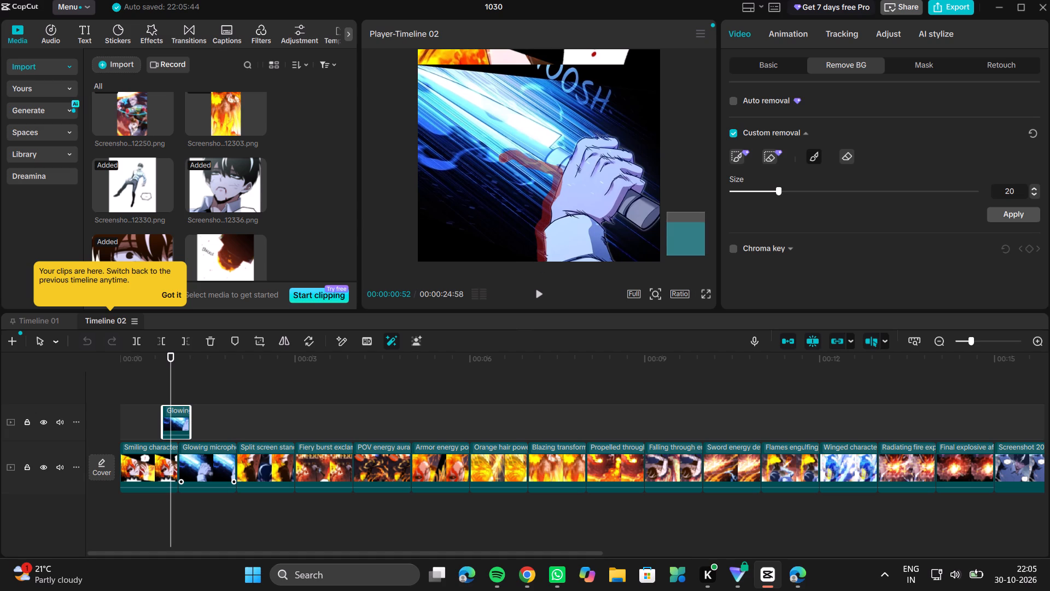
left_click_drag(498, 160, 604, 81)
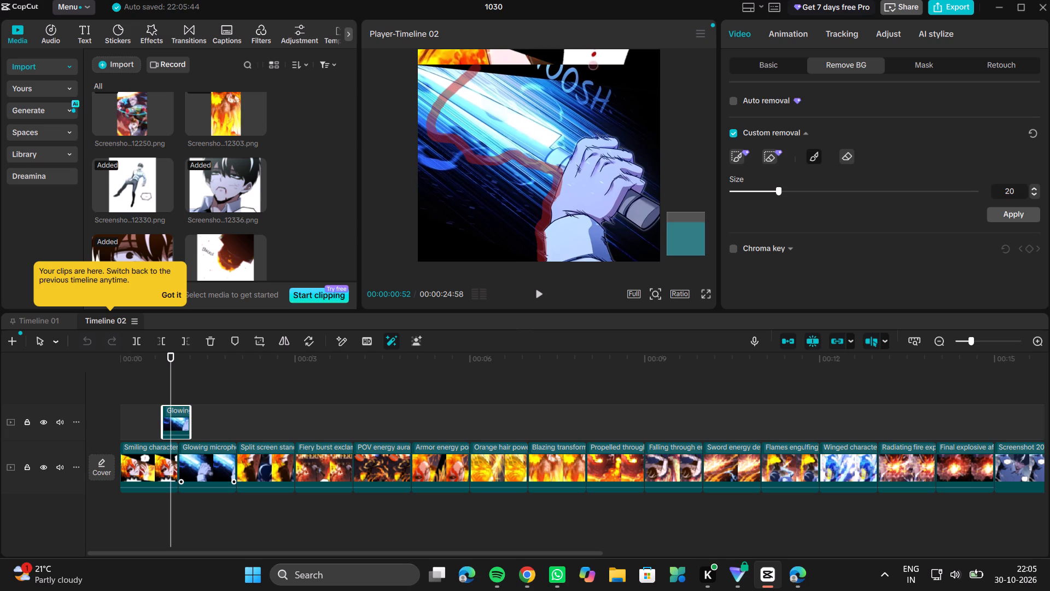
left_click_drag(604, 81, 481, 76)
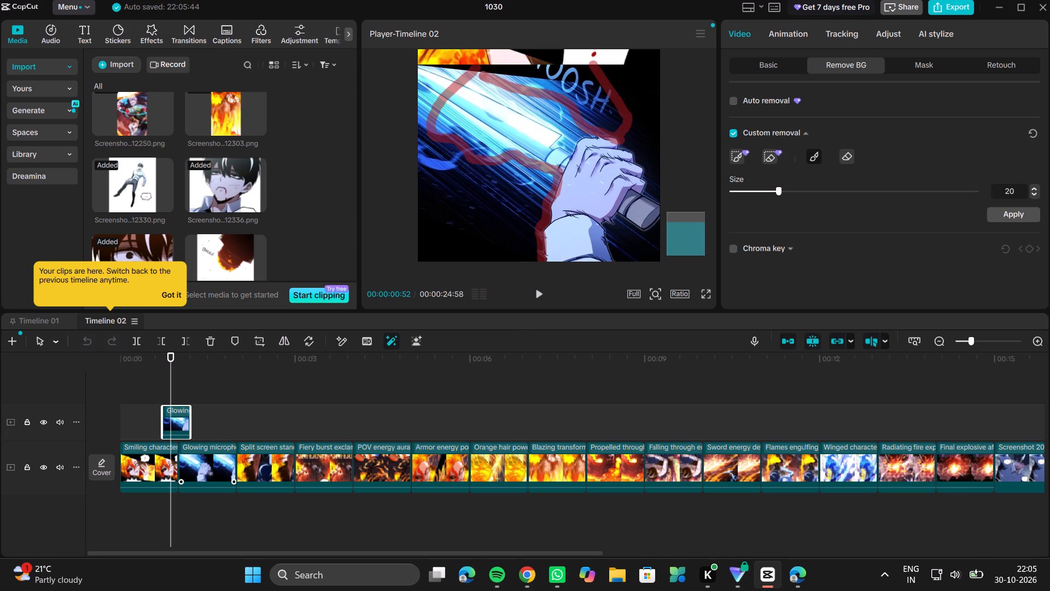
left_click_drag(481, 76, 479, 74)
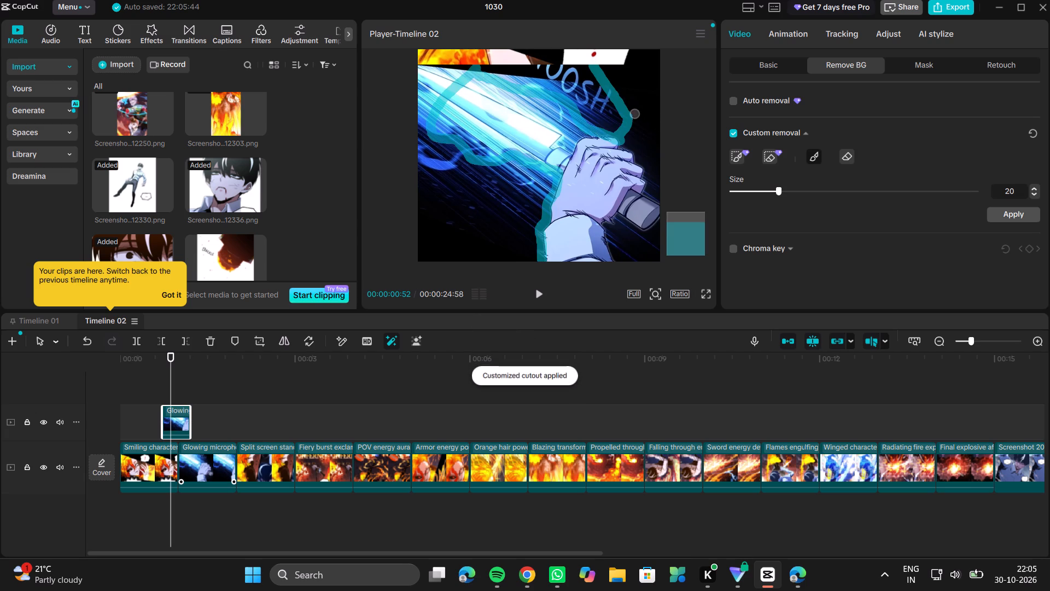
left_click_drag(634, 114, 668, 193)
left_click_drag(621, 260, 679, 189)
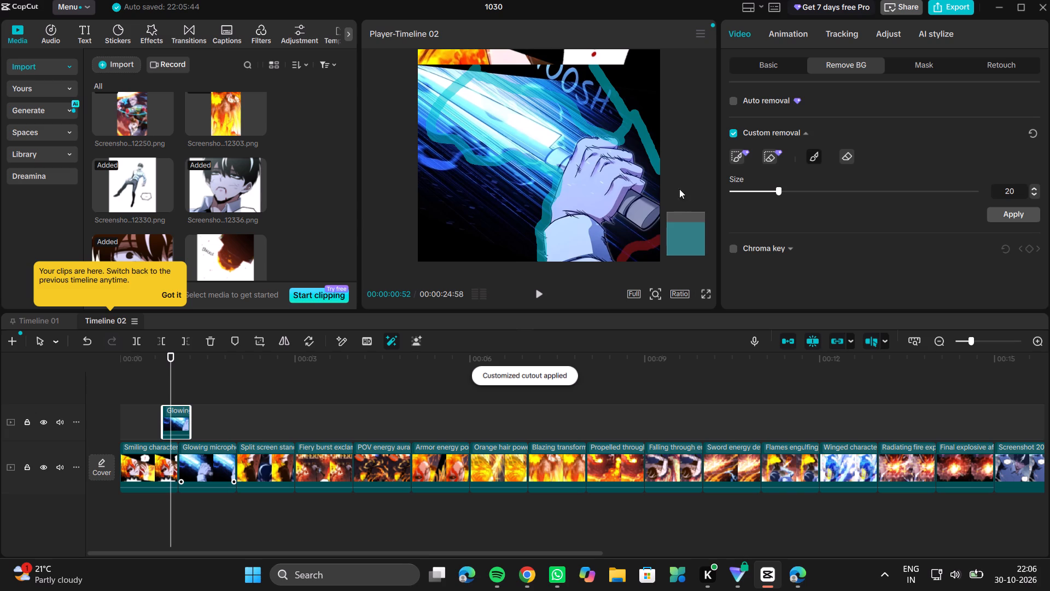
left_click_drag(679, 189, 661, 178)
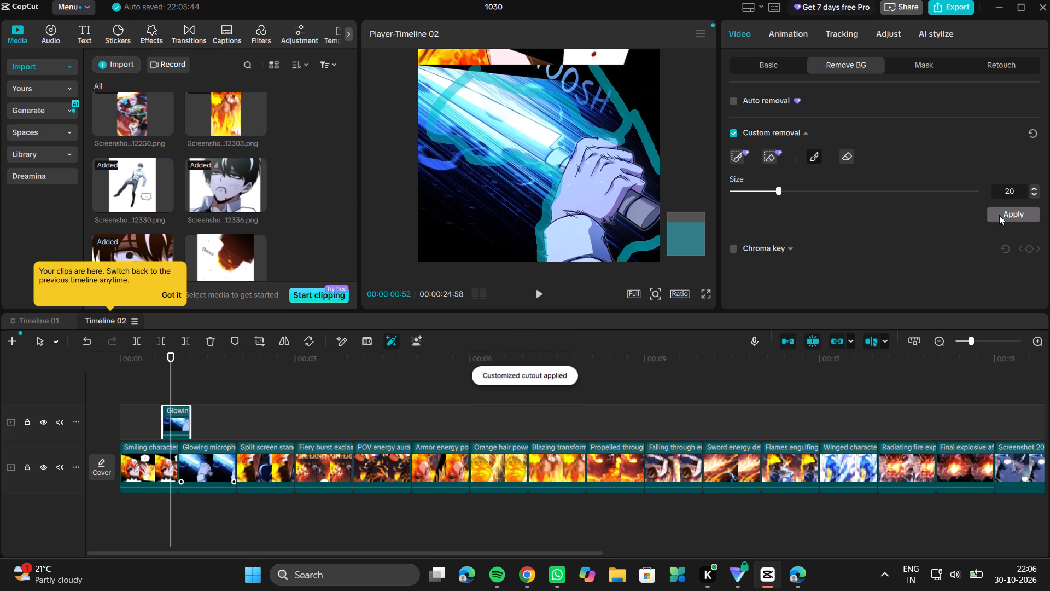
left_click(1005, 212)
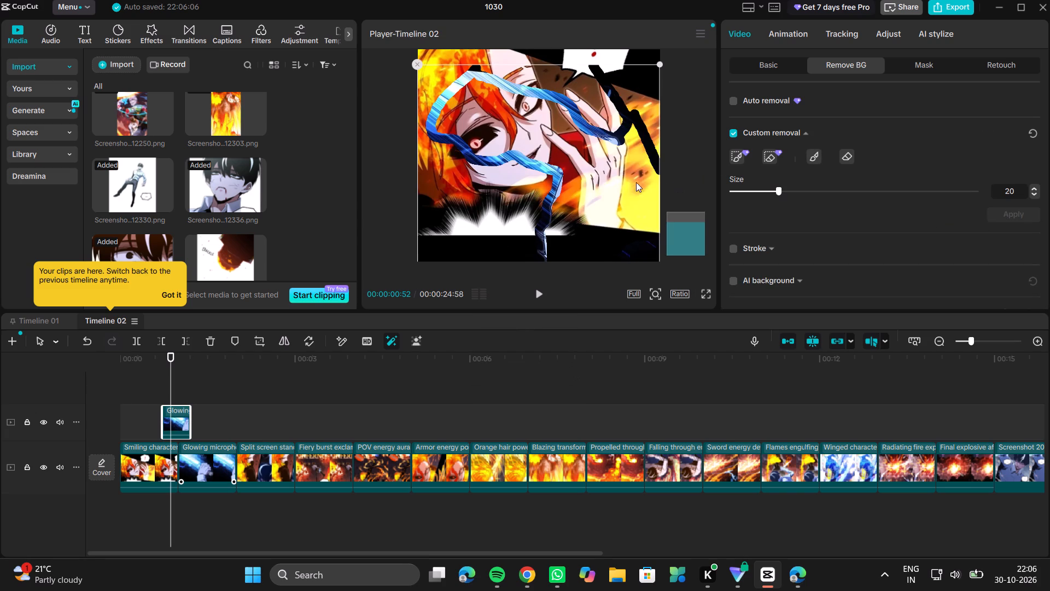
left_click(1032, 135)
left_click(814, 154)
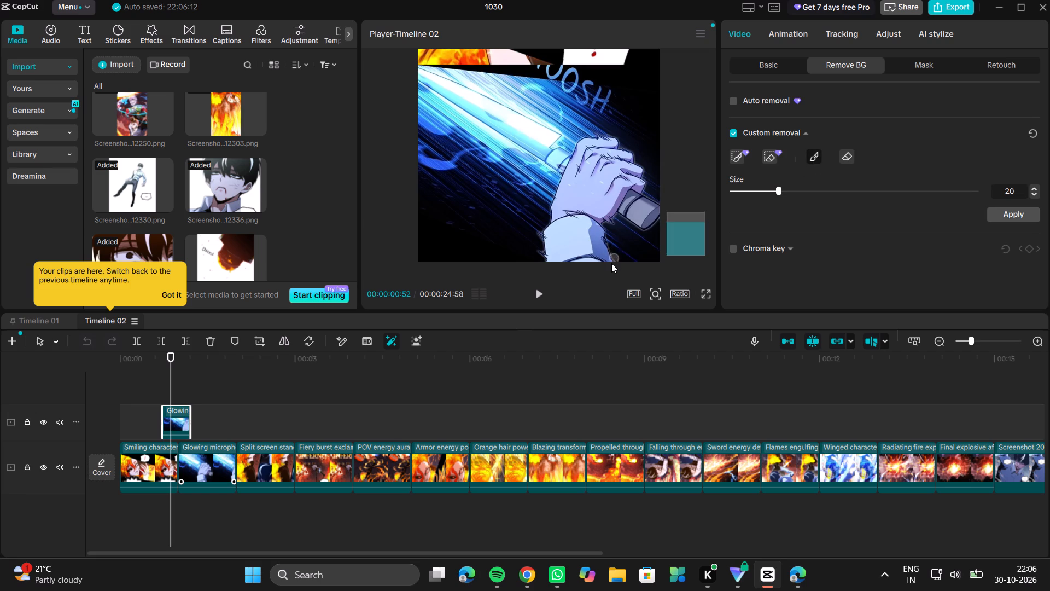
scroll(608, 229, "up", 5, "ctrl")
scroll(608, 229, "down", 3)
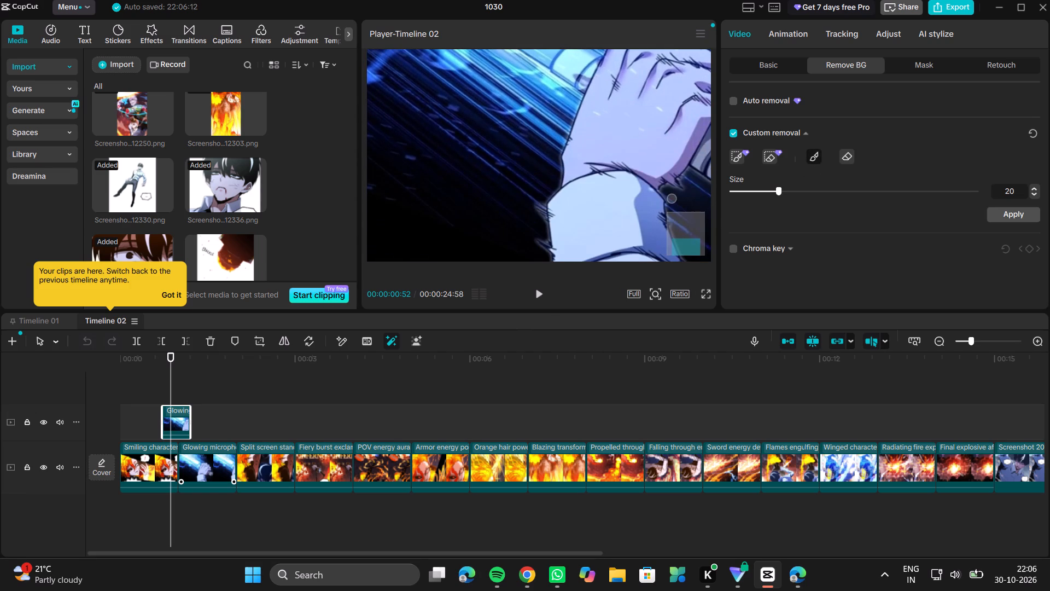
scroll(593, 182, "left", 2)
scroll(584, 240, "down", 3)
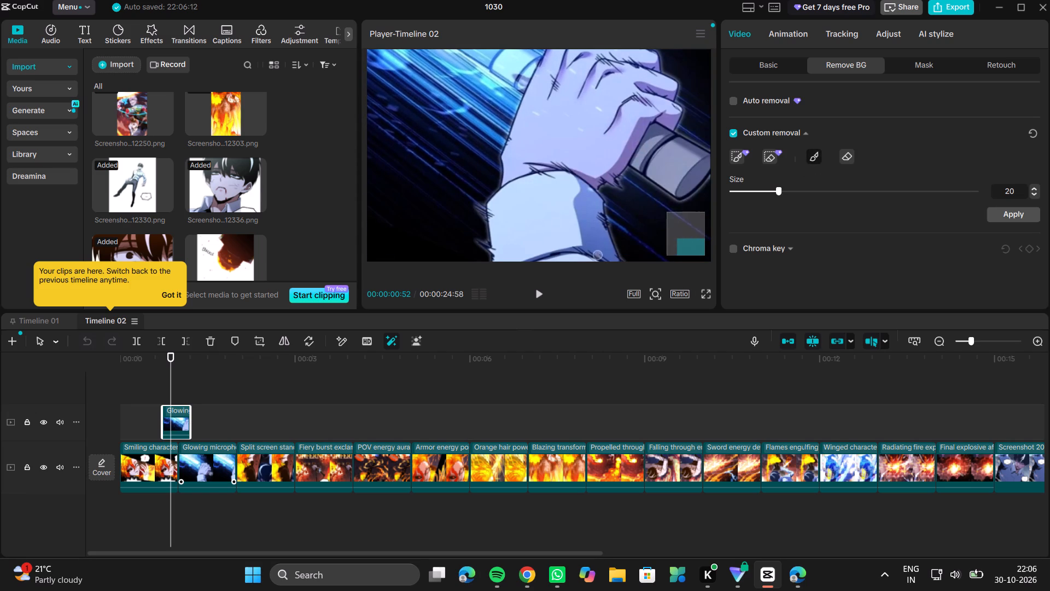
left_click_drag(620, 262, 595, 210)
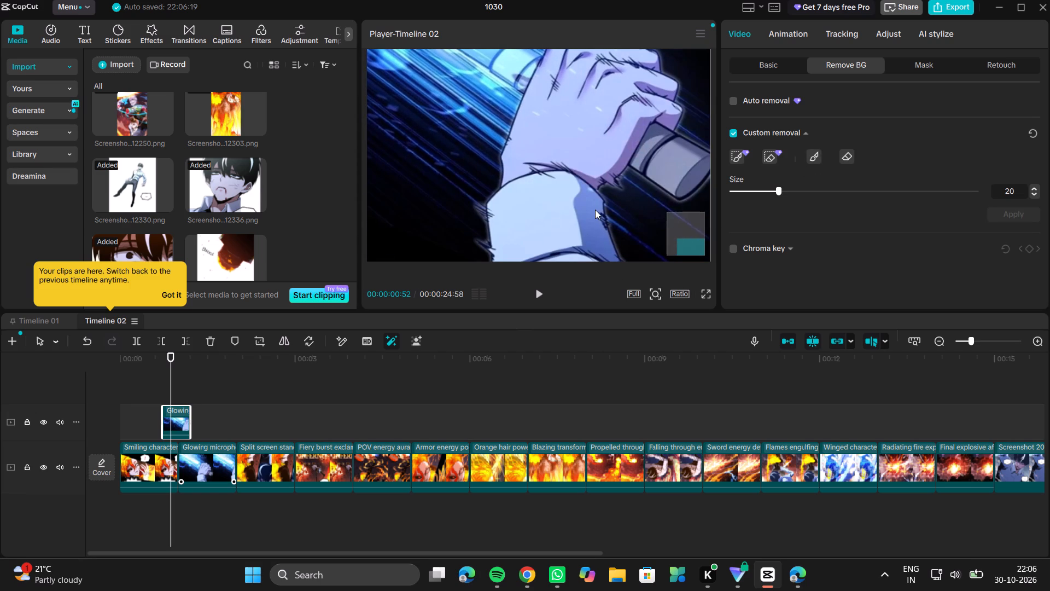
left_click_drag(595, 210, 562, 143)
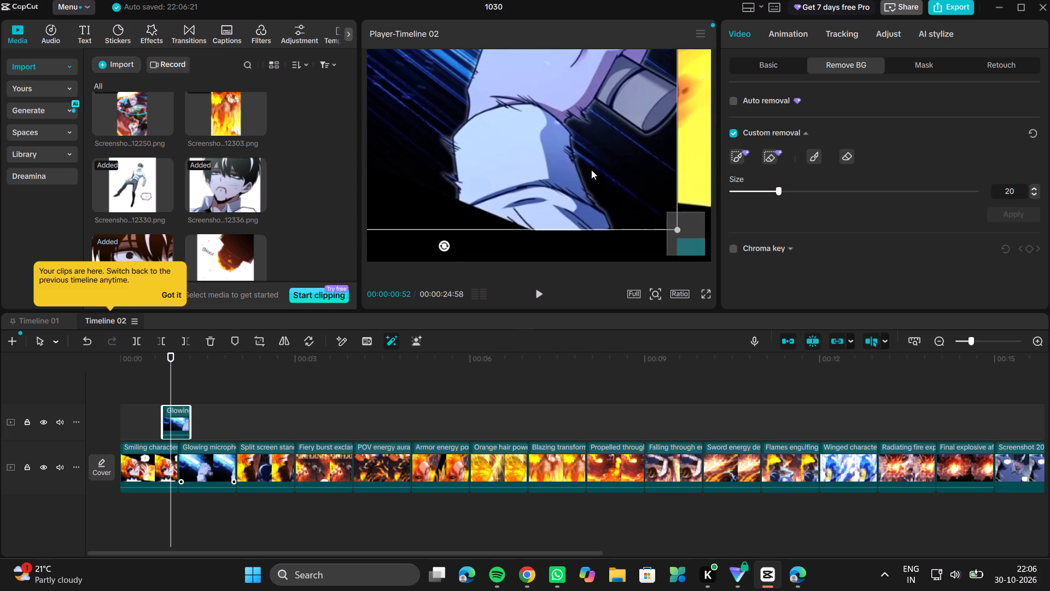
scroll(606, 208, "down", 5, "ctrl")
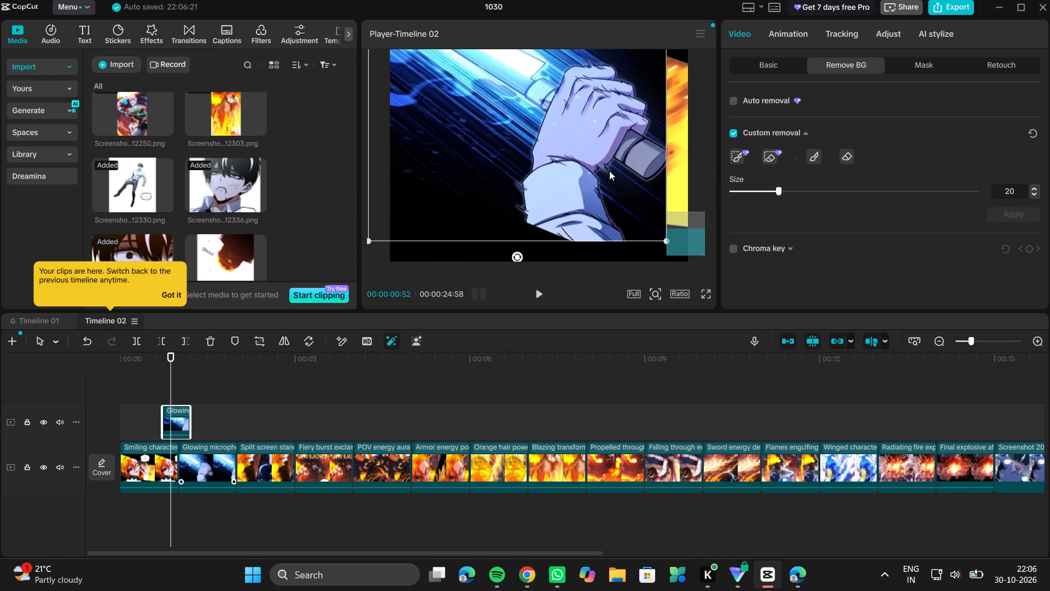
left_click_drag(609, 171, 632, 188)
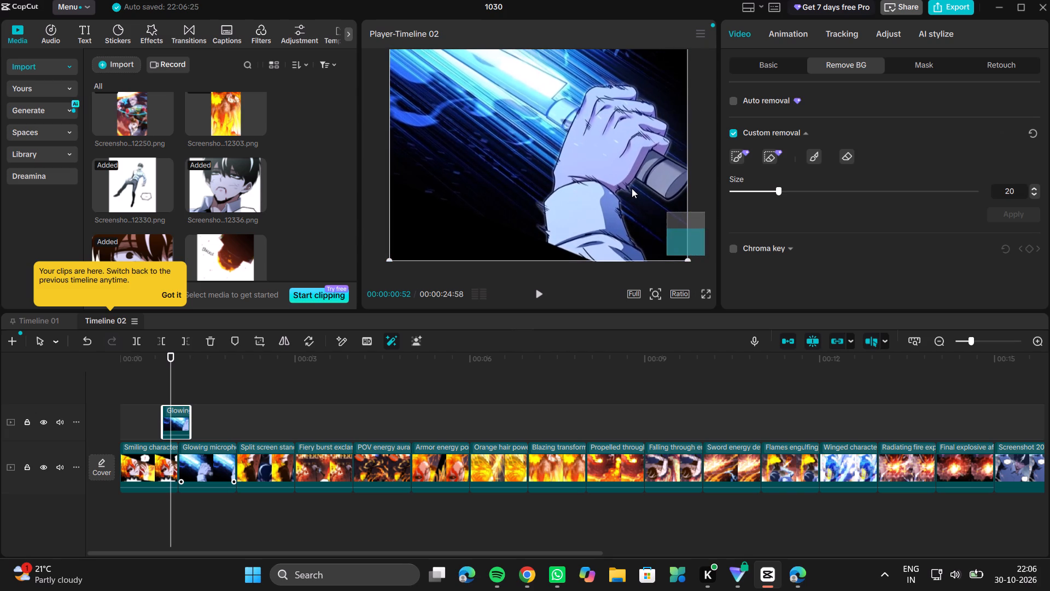
Brush over the sleeve's right side and the wrist up to the handle with the size 20 custom removal brush.
left_click(813, 158)
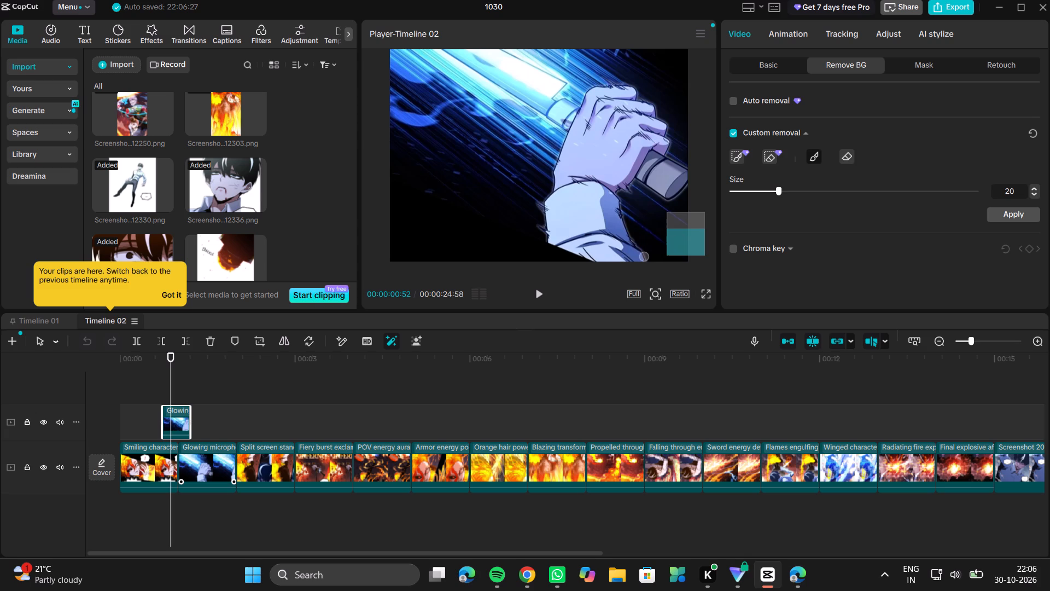
left_click_drag(644, 259, 614, 210)
left_click_drag(614, 210, 613, 193)
left_click_drag(613, 193, 599, 257)
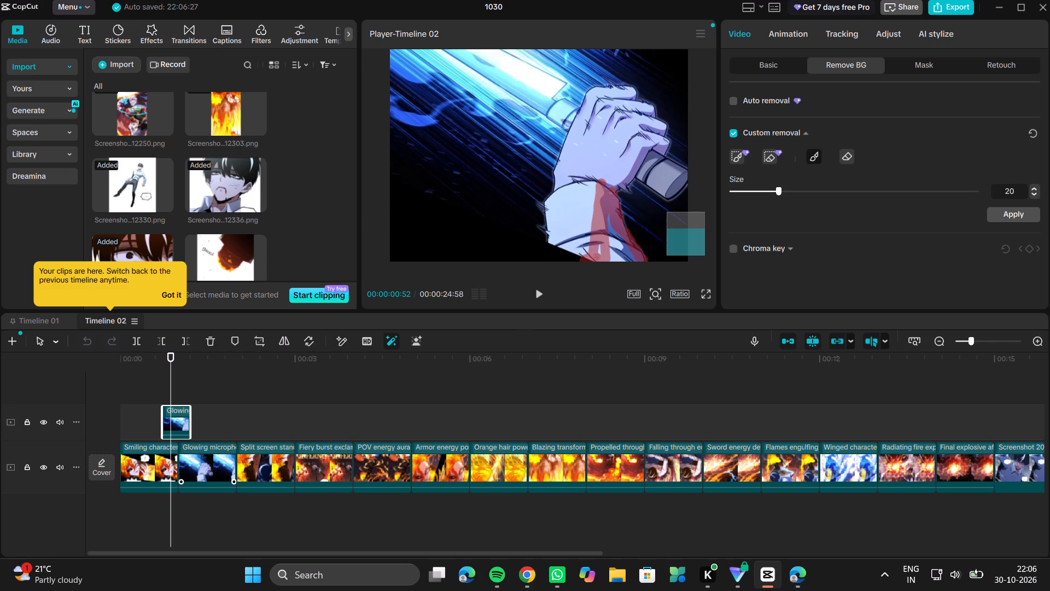
left_click_drag(599, 257, 608, 233)
left_click_drag(608, 233, 627, 254)
left_click_drag(627, 254, 606, 213)
left_click_drag(606, 213, 628, 164)
left_click_drag(628, 164, 585, 215)
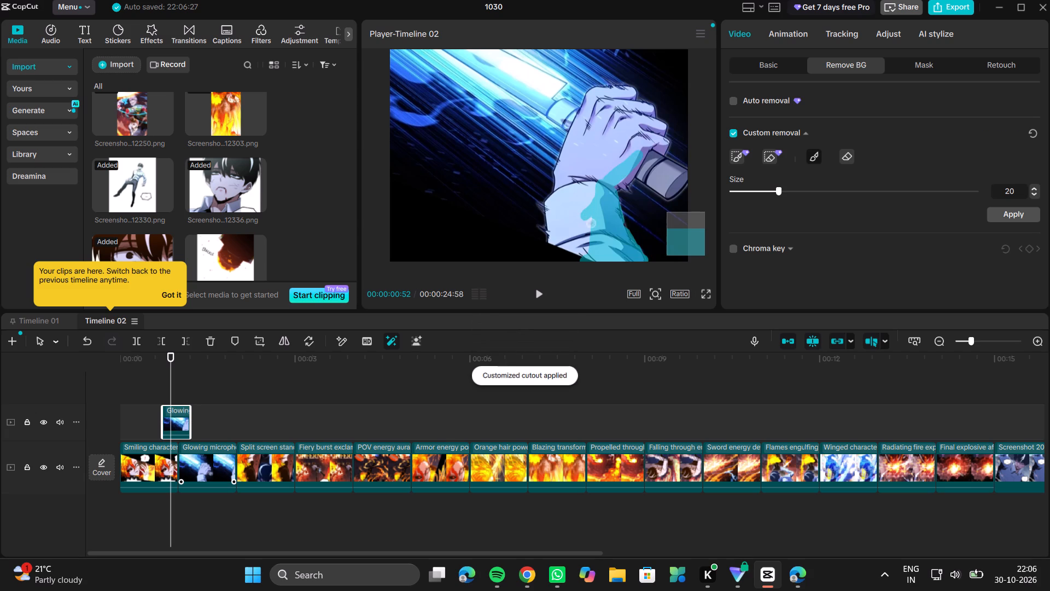
Brush over the back of the hand and the remaining left part of the sleeve at size 20.
left_click_drag(582, 251, 590, 227)
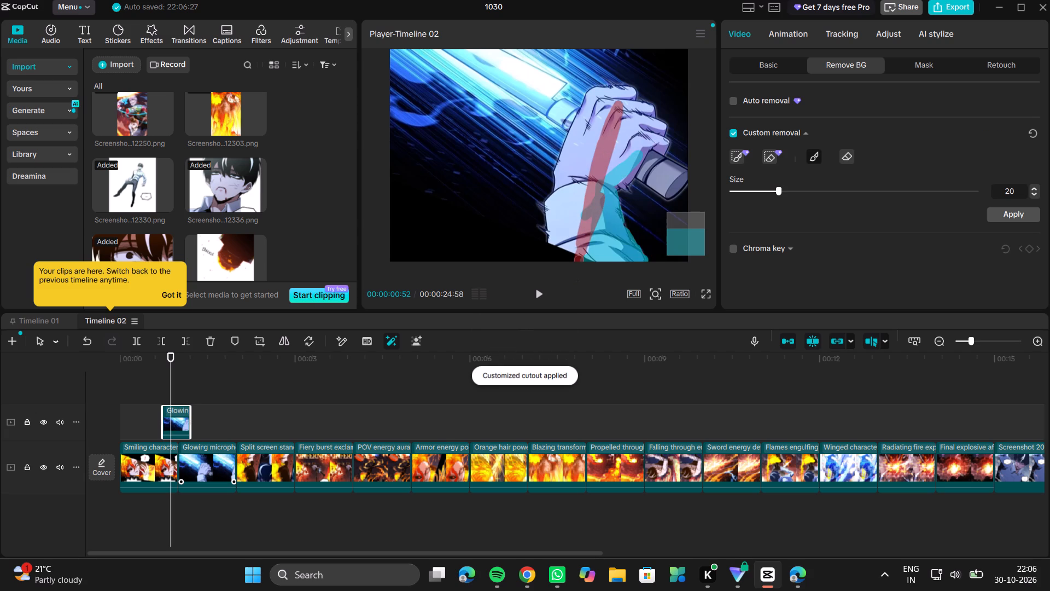
left_click_drag(590, 227, 579, 145)
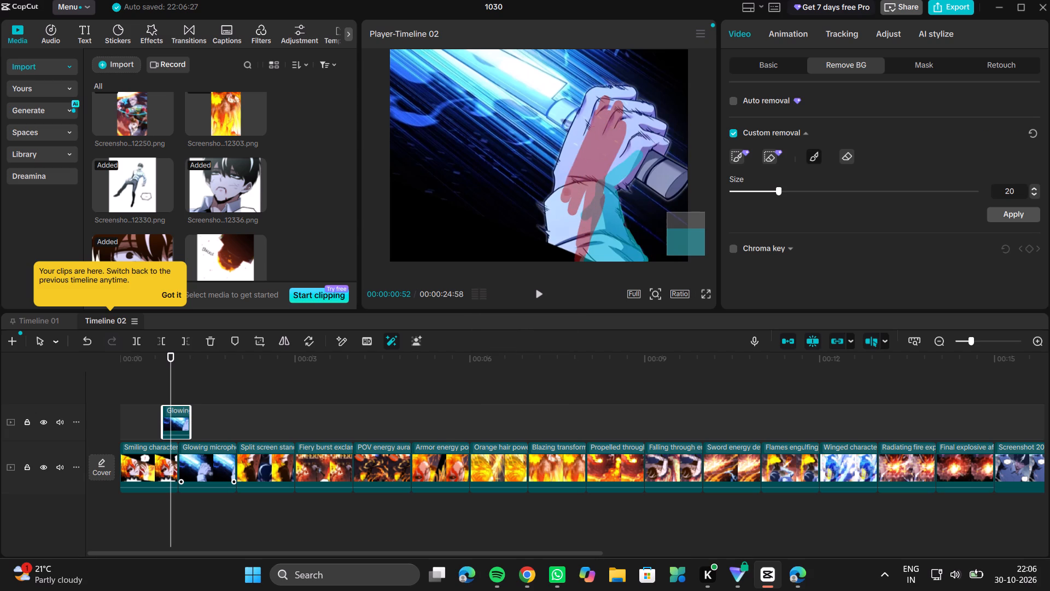
left_click_drag(579, 145, 600, 91)
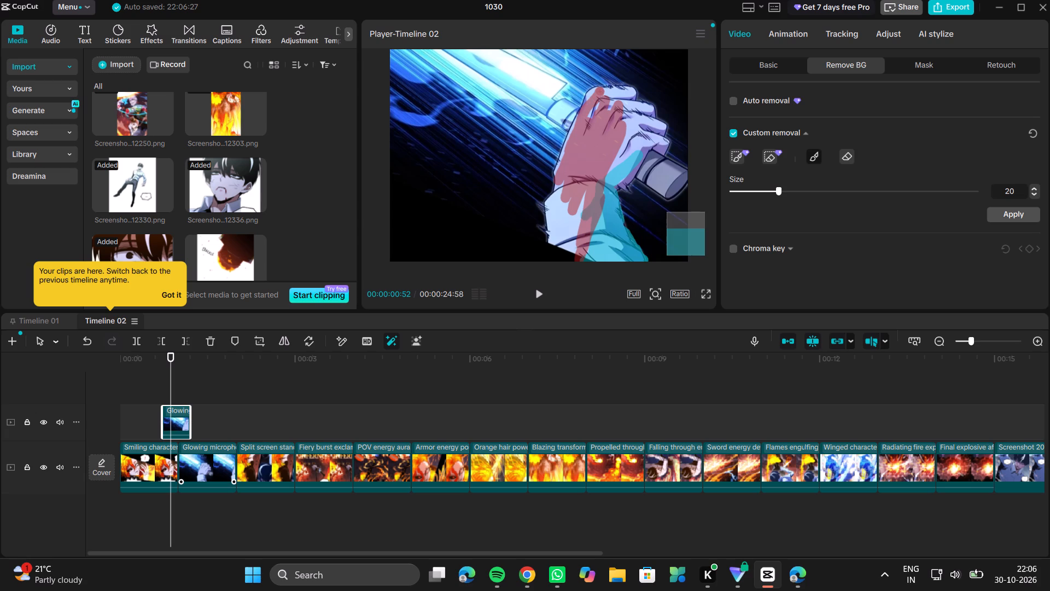
left_click_drag(600, 91, 563, 161)
left_click_drag(563, 161, 555, 236)
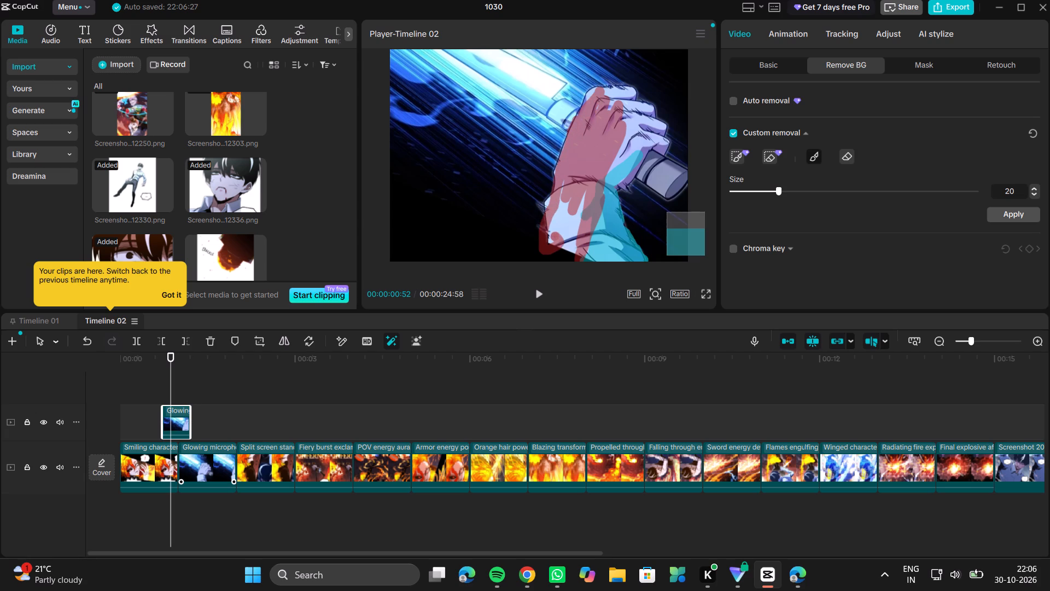
left_click_drag(555, 236, 553, 198)
left_click_drag(553, 198, 567, 204)
left_click_drag(567, 204, 576, 228)
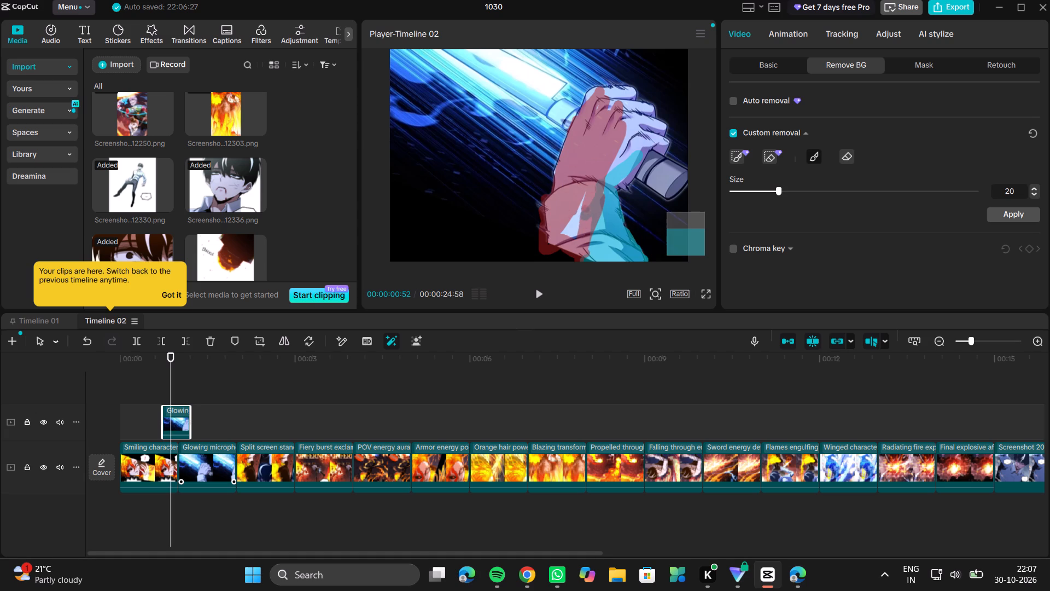
left_click_drag(576, 228, 592, 216)
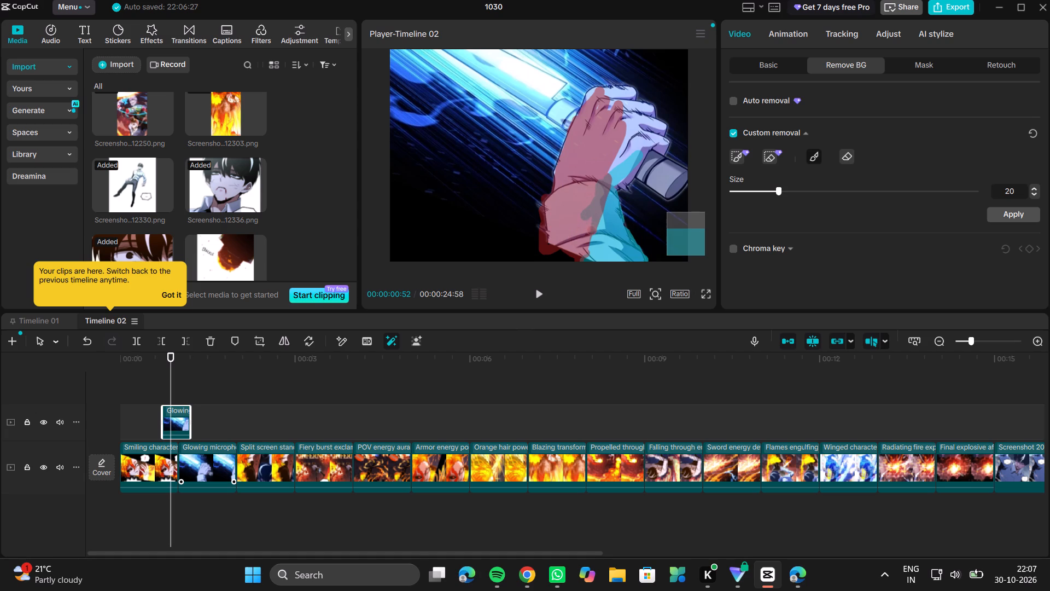
left_click_drag(592, 216, 643, 129)
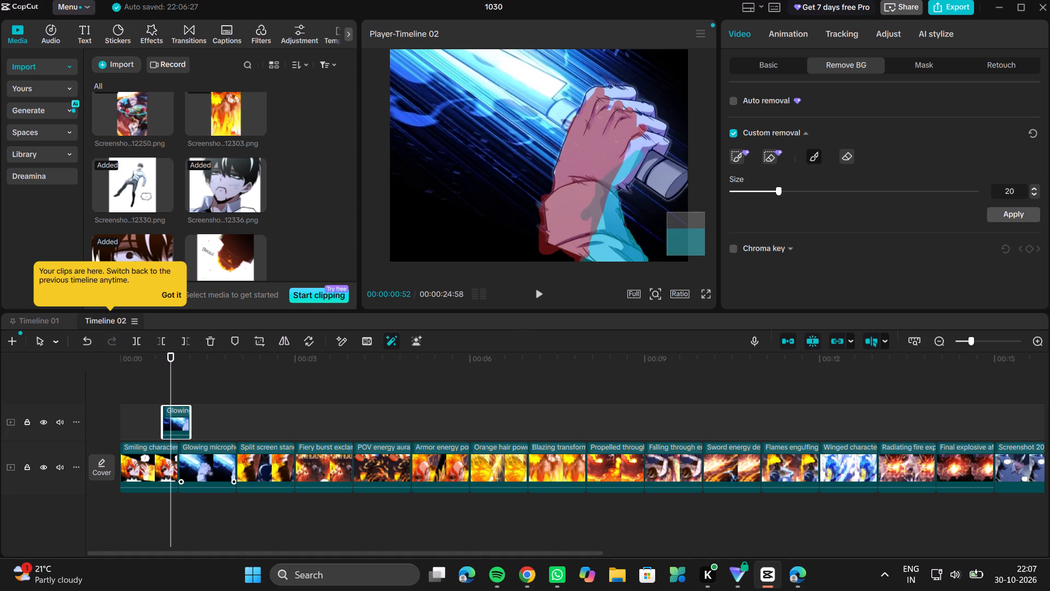
left_click_drag(643, 129, 631, 176)
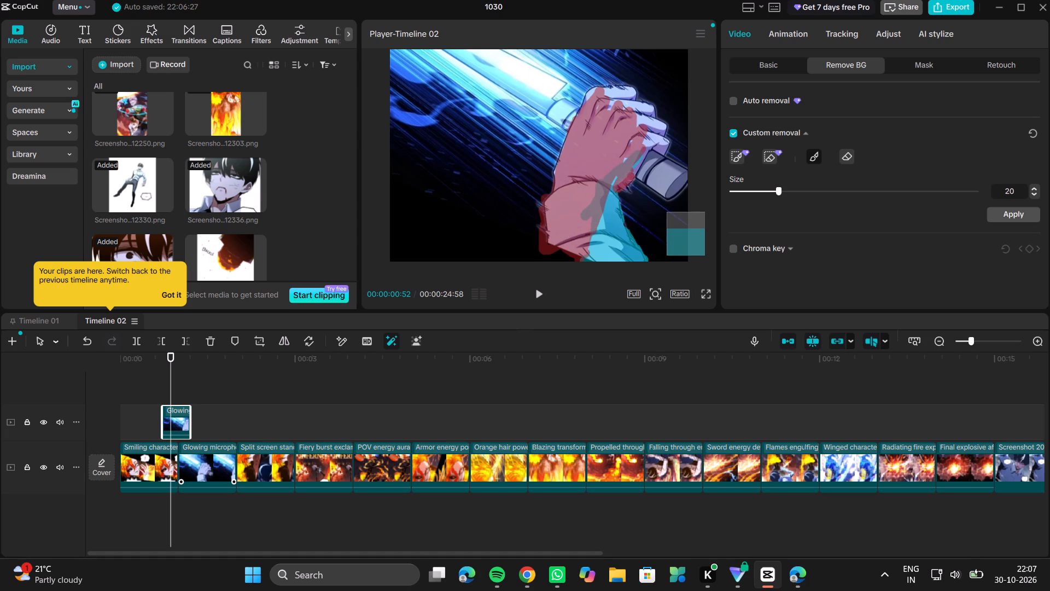
Brush over the end of the handle below the fist and the gap between it and the palm.
left_click_drag(631, 176, 658, 183)
left_click_drag(658, 183, 660, 187)
left_click_drag(660, 187, 670, 191)
left_click_drag(670, 191, 667, 160)
left_click_drag(667, 160, 673, 182)
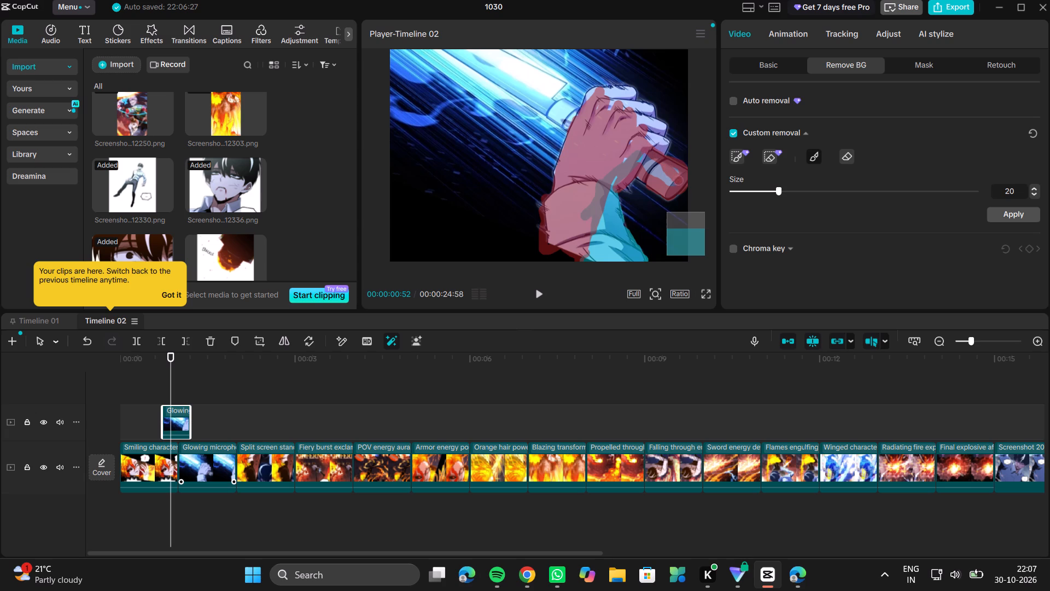
left_click_drag(673, 182, 667, 173)
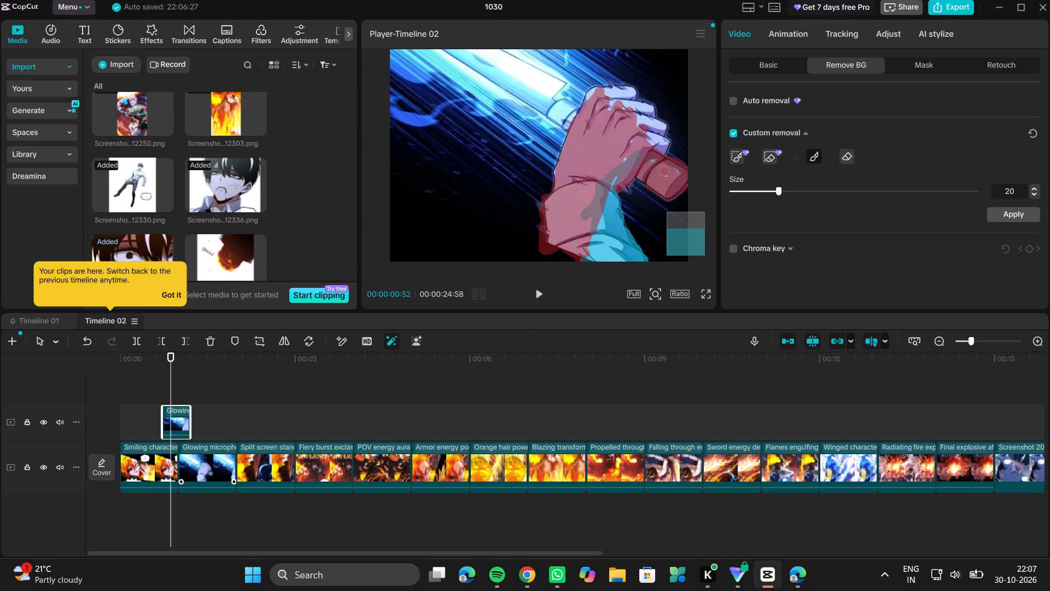
left_click_drag(667, 173, 626, 146)
left_click_drag(626, 146, 639, 138)
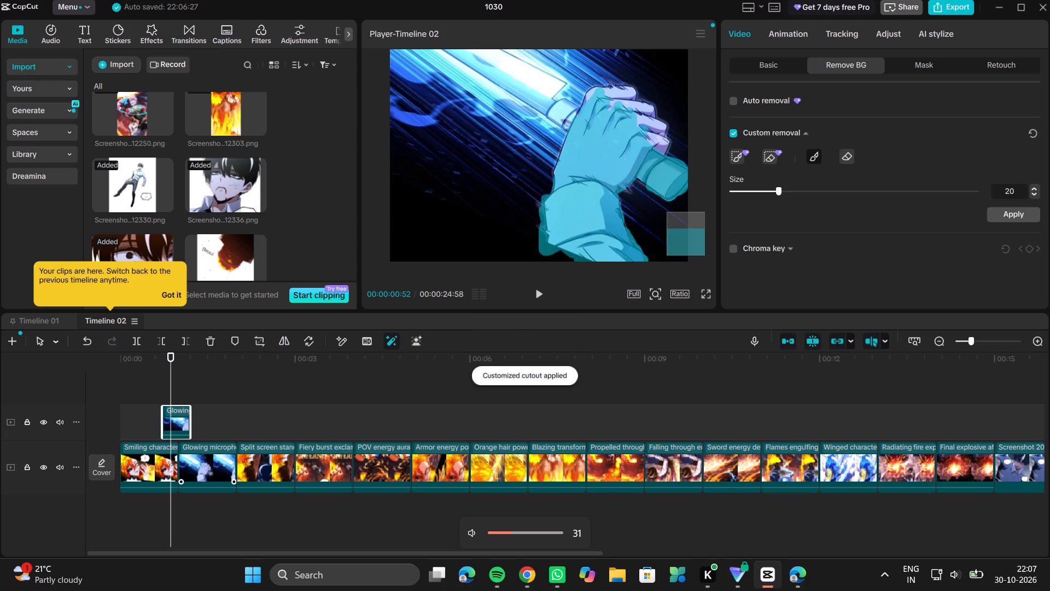
Brush over the fingers and knuckles wrapped around the handle to include them in the custom cutout.
left_click_drag(663, 152, 663, 150)
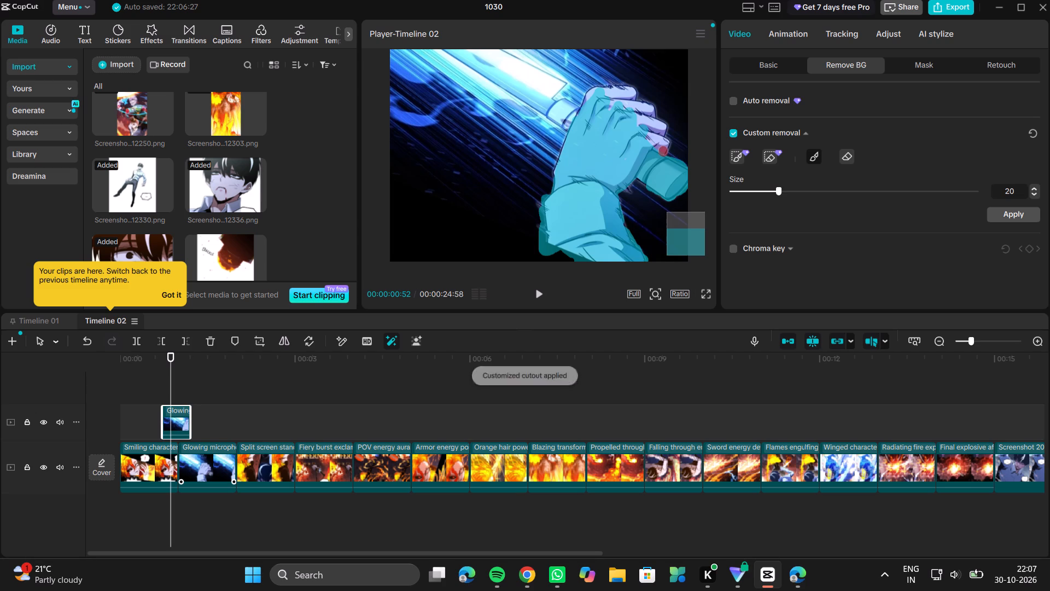
left_click_drag(663, 150, 662, 126)
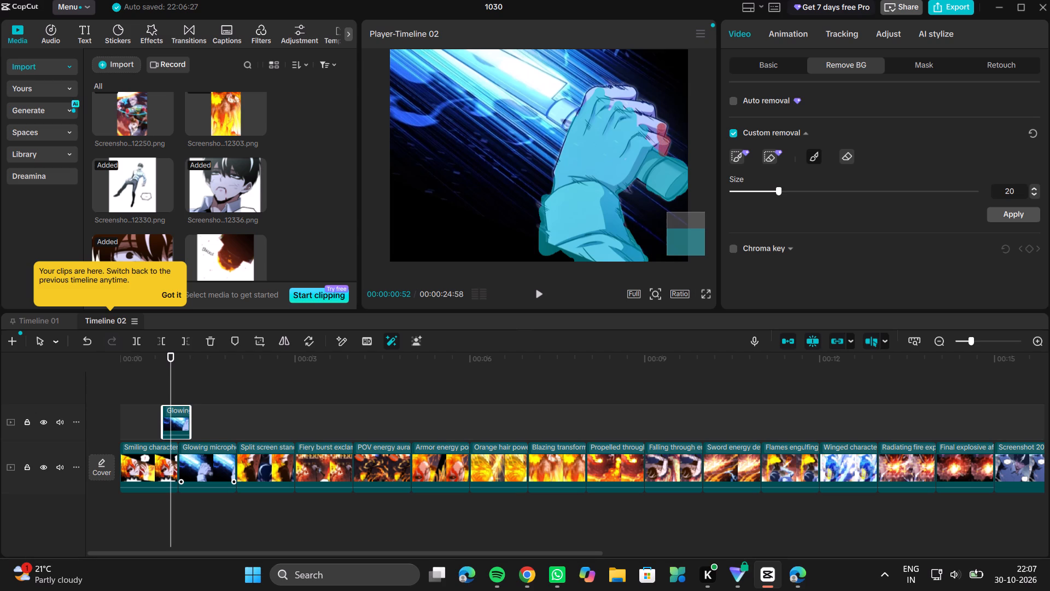
left_click_drag(662, 126, 635, 105)
left_click_drag(635, 105, 591, 90)
left_click_drag(591, 90, 584, 109)
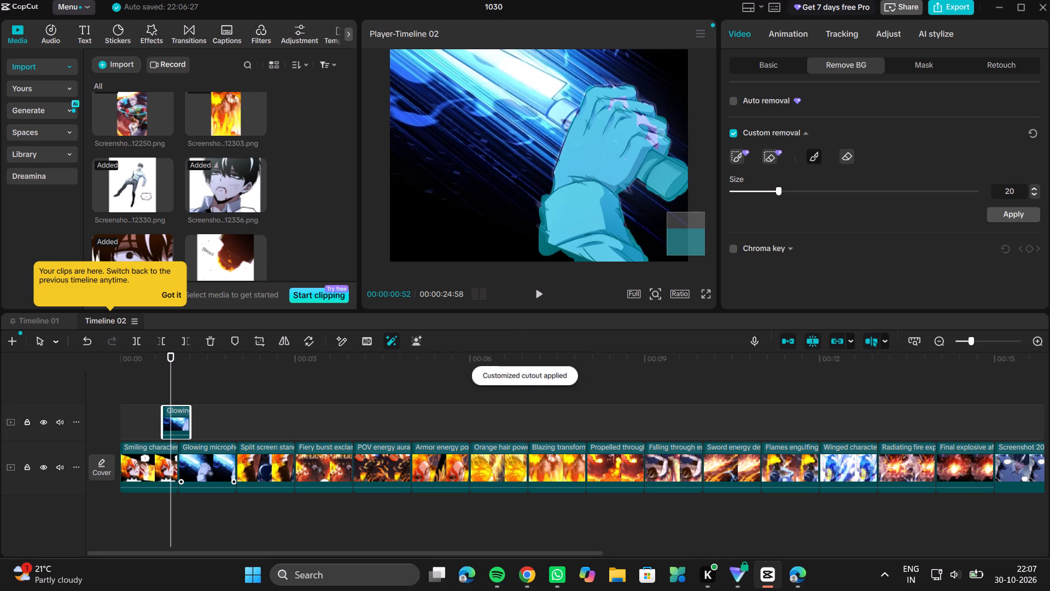
left_click_drag(658, 143, 610, 100)
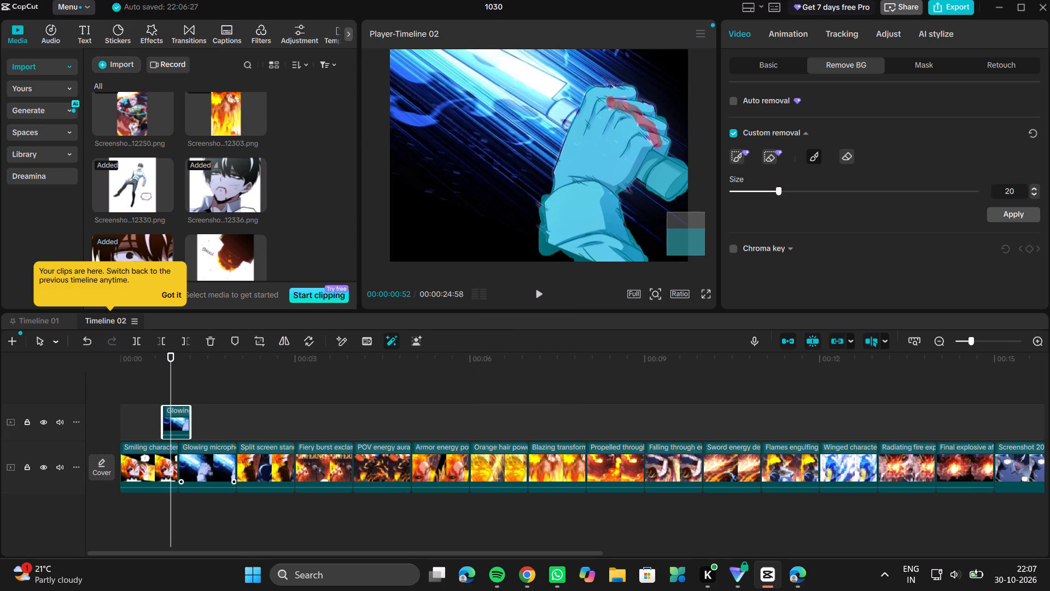
left_click_drag(610, 100, 609, 99)
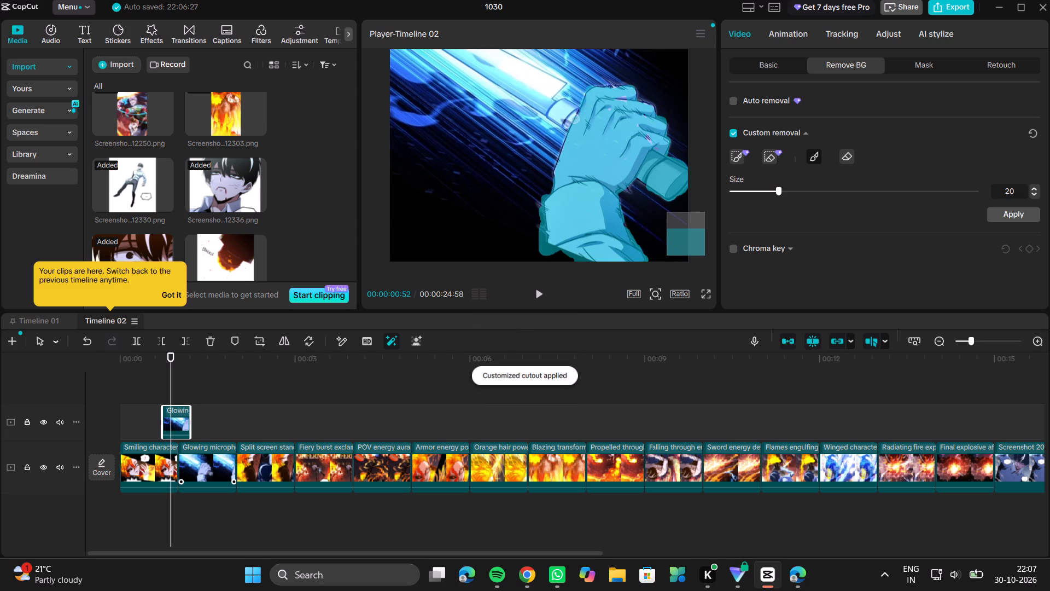
Brush along the blade's upper and lower edges between the fist and the top of the frame at size 20.
left_click_drag(580, 111, 567, 102)
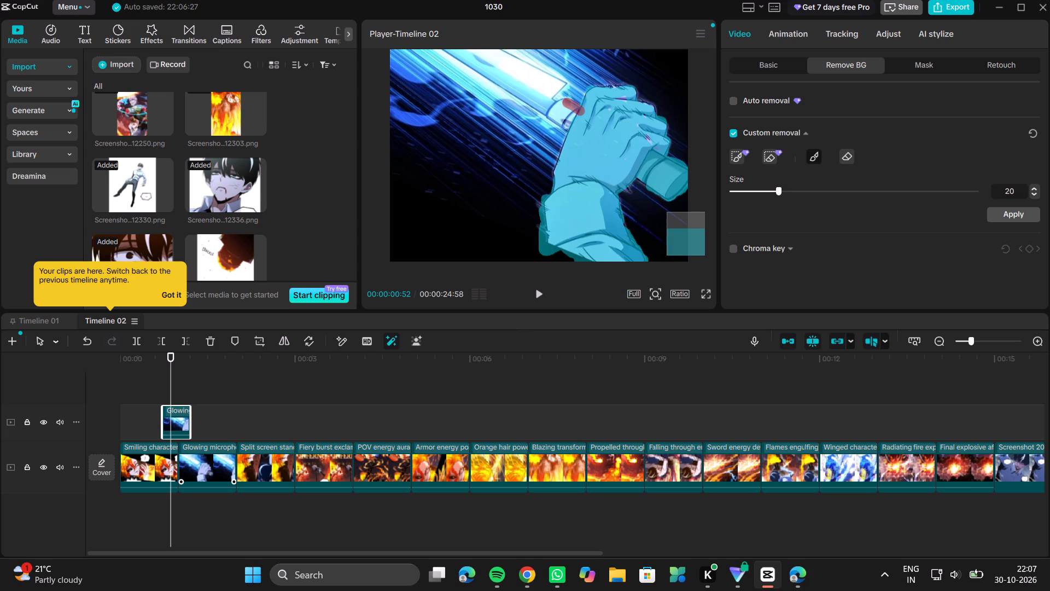
left_click_drag(567, 102, 544, 76)
left_click_drag(544, 76, 503, 50)
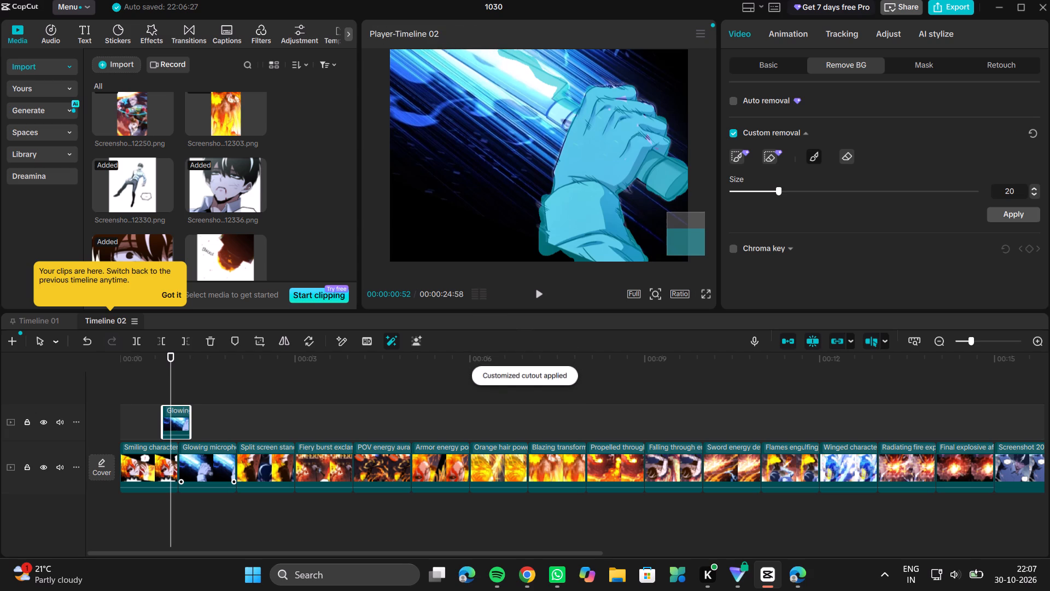
left_click_drag(445, 49, 518, 95)
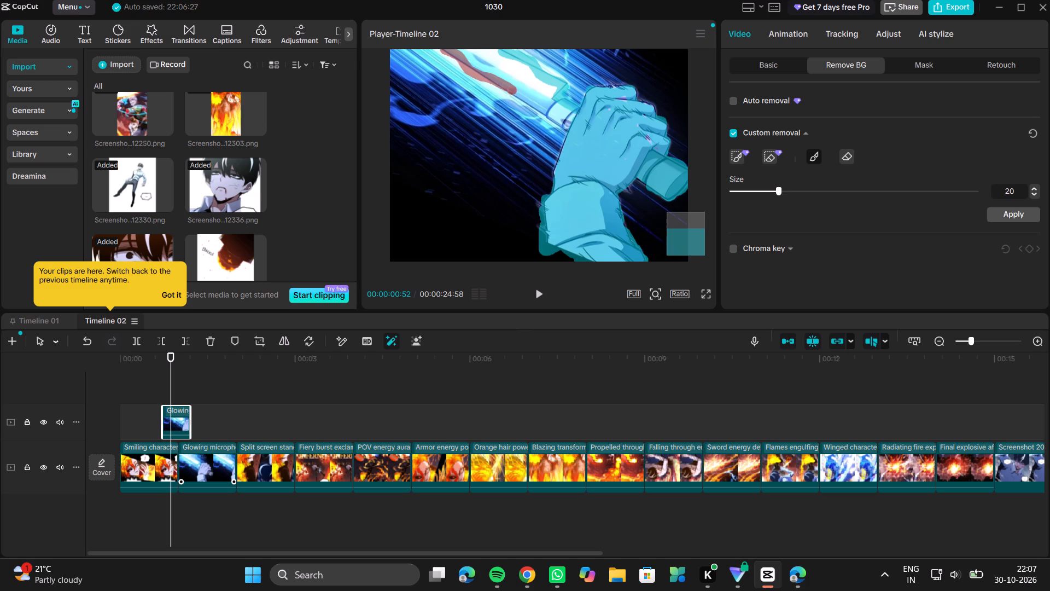
left_click_drag(518, 95, 568, 130)
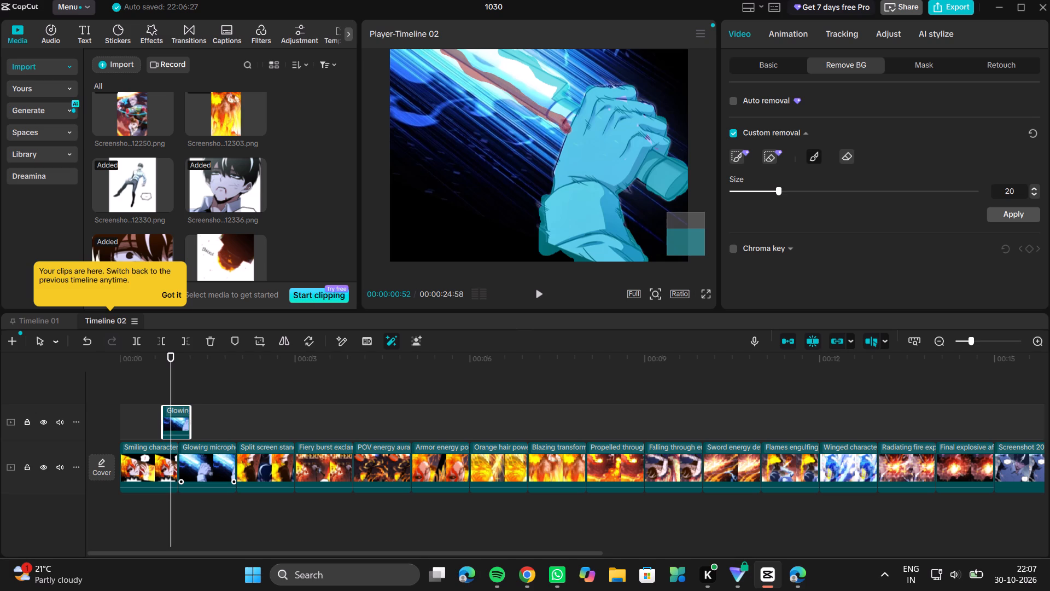
left_click_drag(568, 130, 568, 130)
left_click(561, 122)
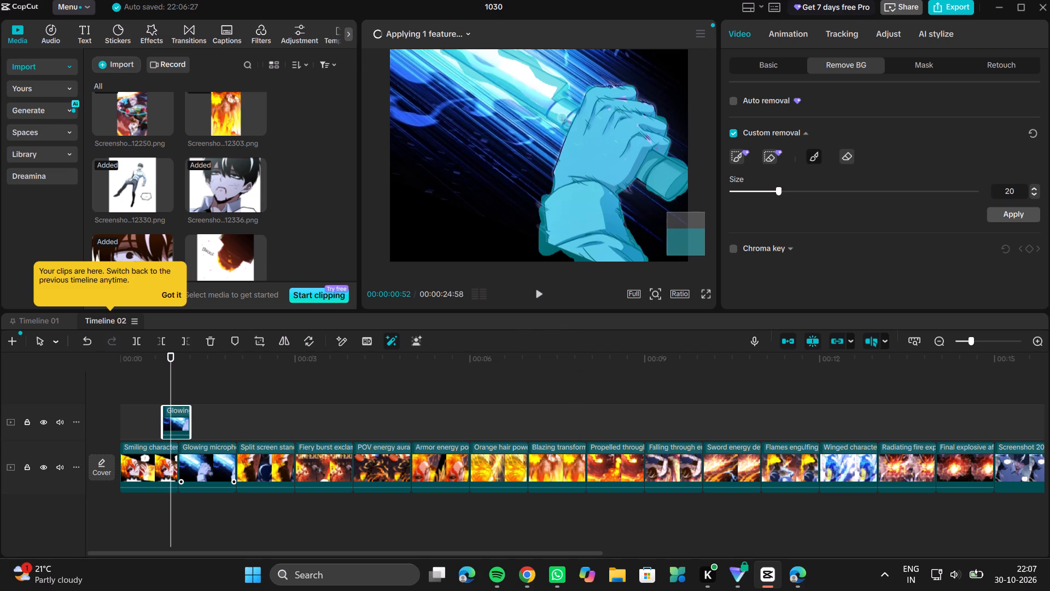
Brush over the middle of the blade between its two edges, down to its base at the fist.
left_click_drag(567, 116, 520, 84)
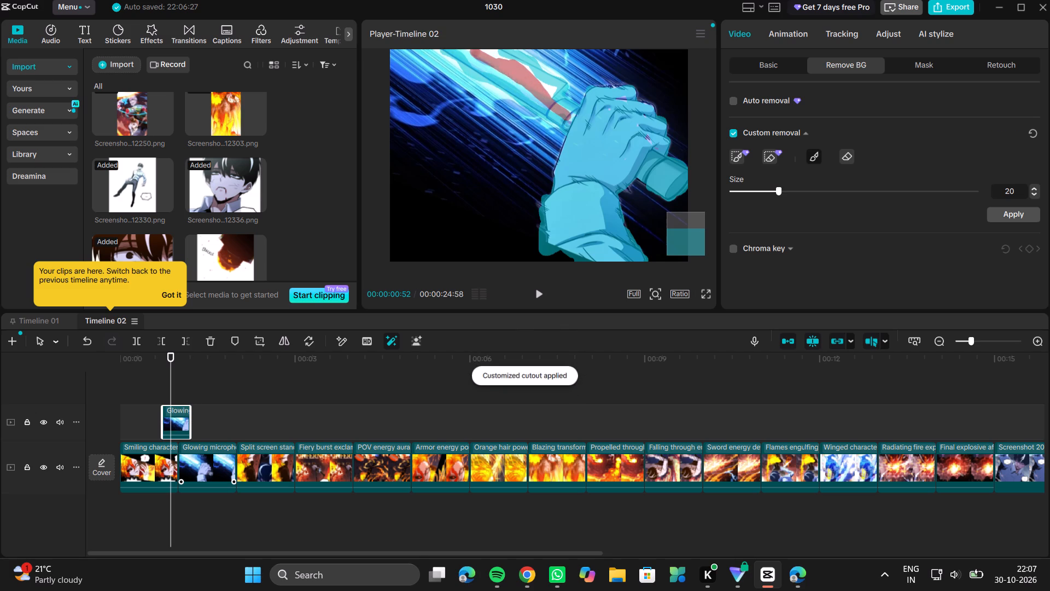
left_click_drag(520, 84, 460, 40)
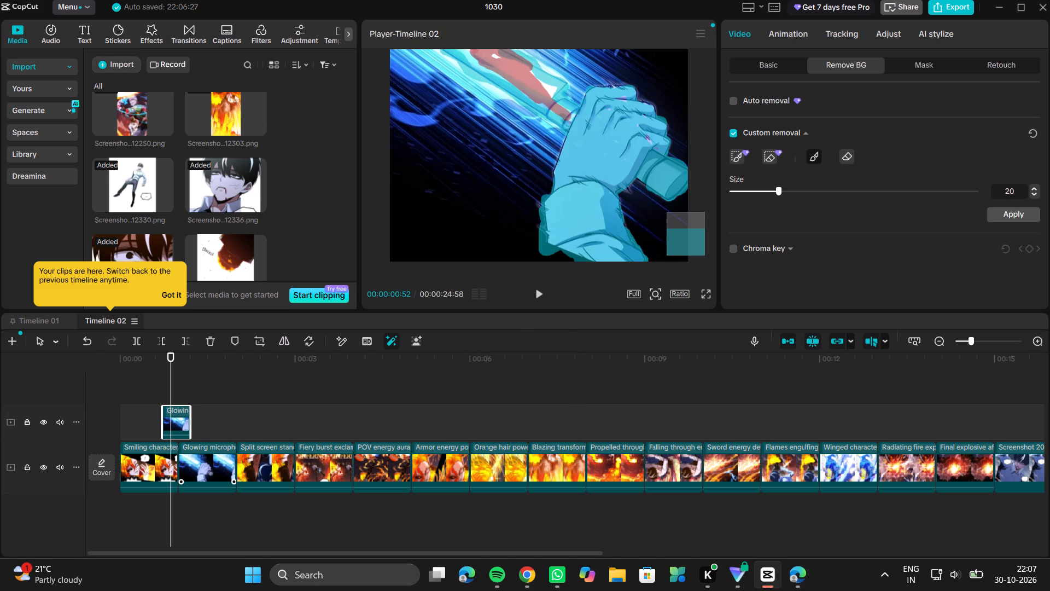
left_click_drag(460, 40, 453, 41)
left_click_drag(453, 41, 553, 93)
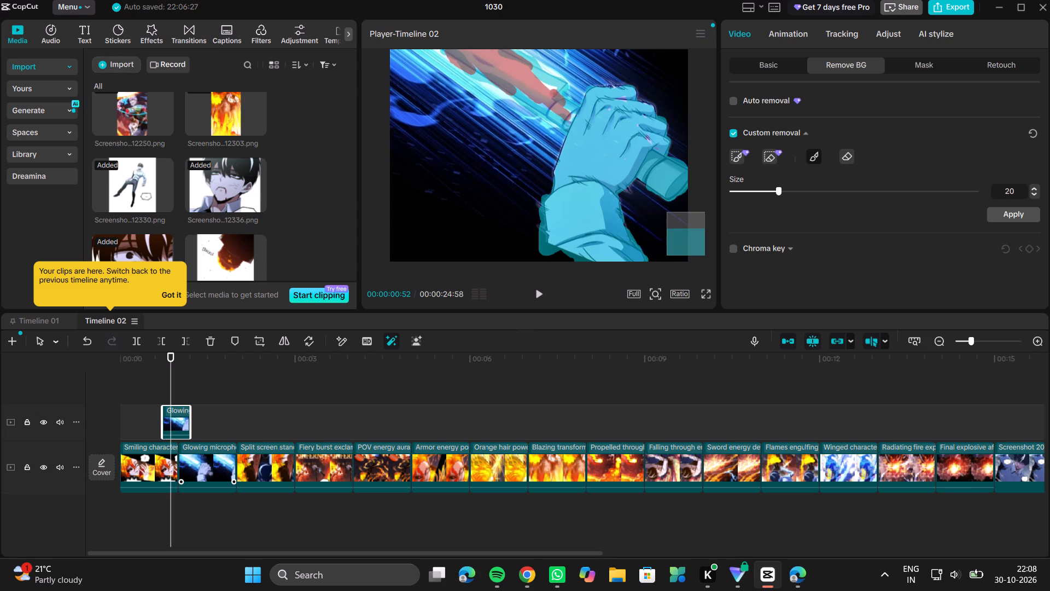
left_click_drag(553, 93, 566, 107)
left_click_drag(566, 107, 574, 116)
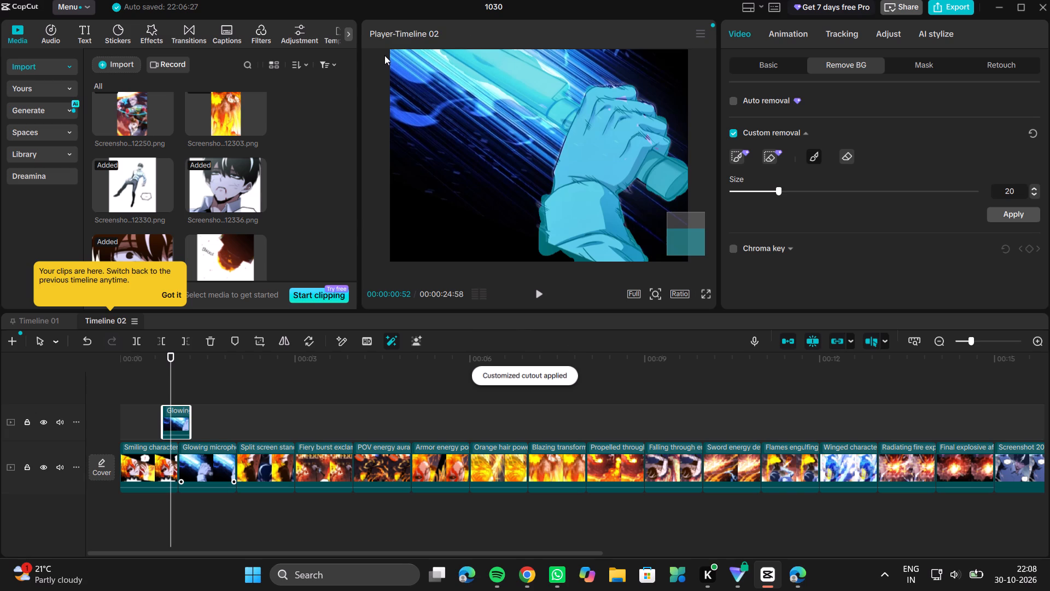
Brush around the blade's outline from the frame's left edge along its lower side, over the top knuckles and back along its upper side.
left_click_drag(390, 59, 392, 60)
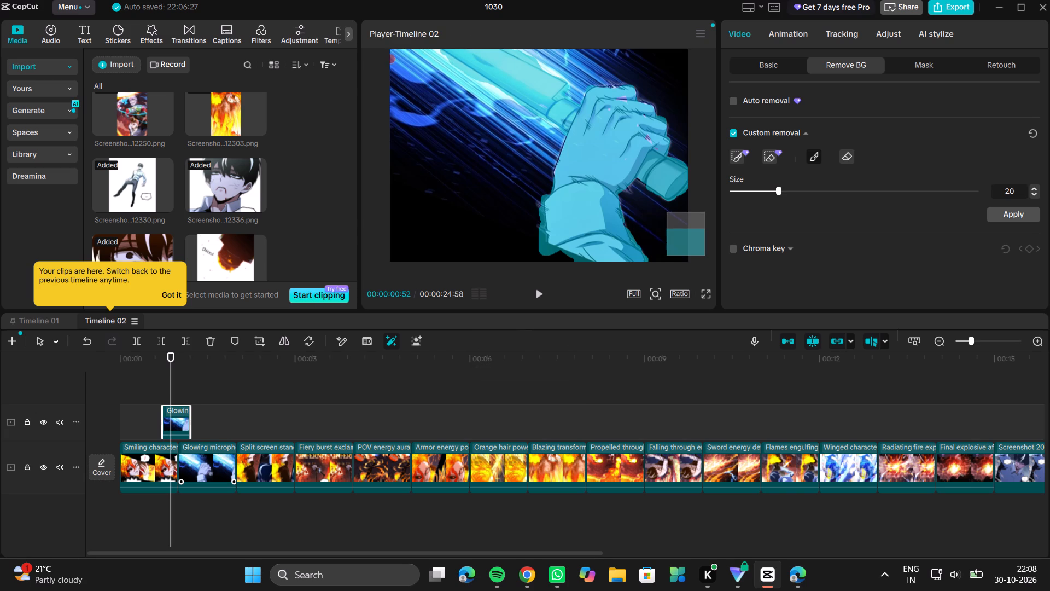
left_click_drag(392, 60, 459, 88)
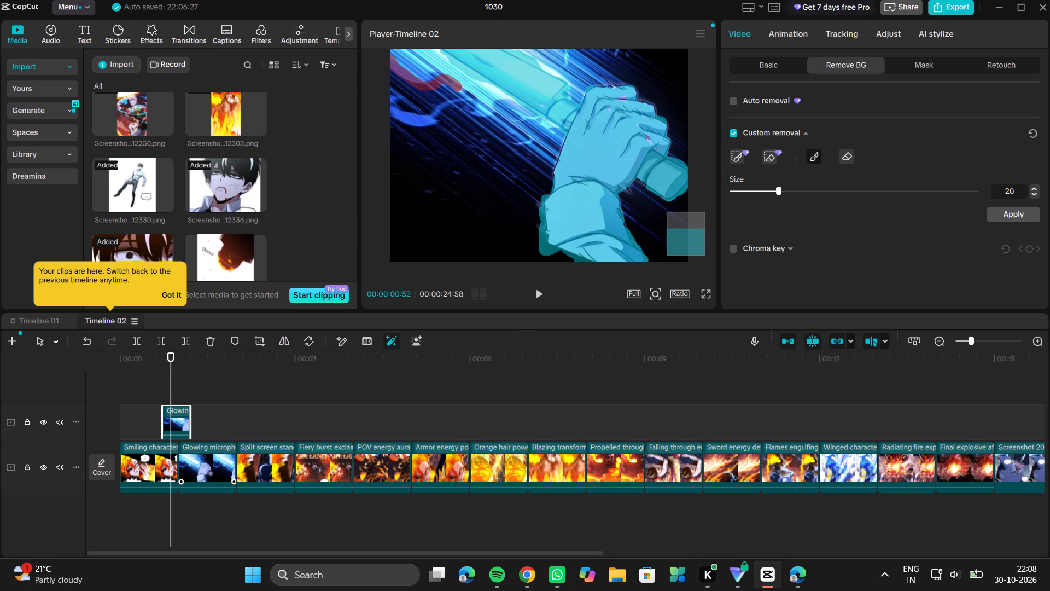
left_click_drag(459, 88, 495, 113)
left_click_drag(495, 113, 542, 120)
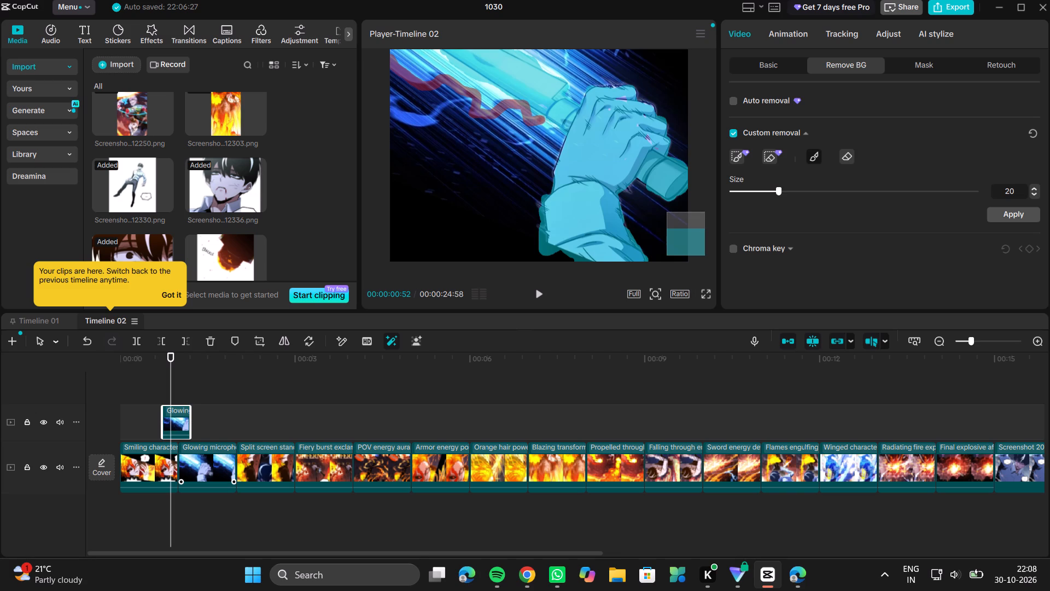
left_click_drag(542, 120, 597, 96)
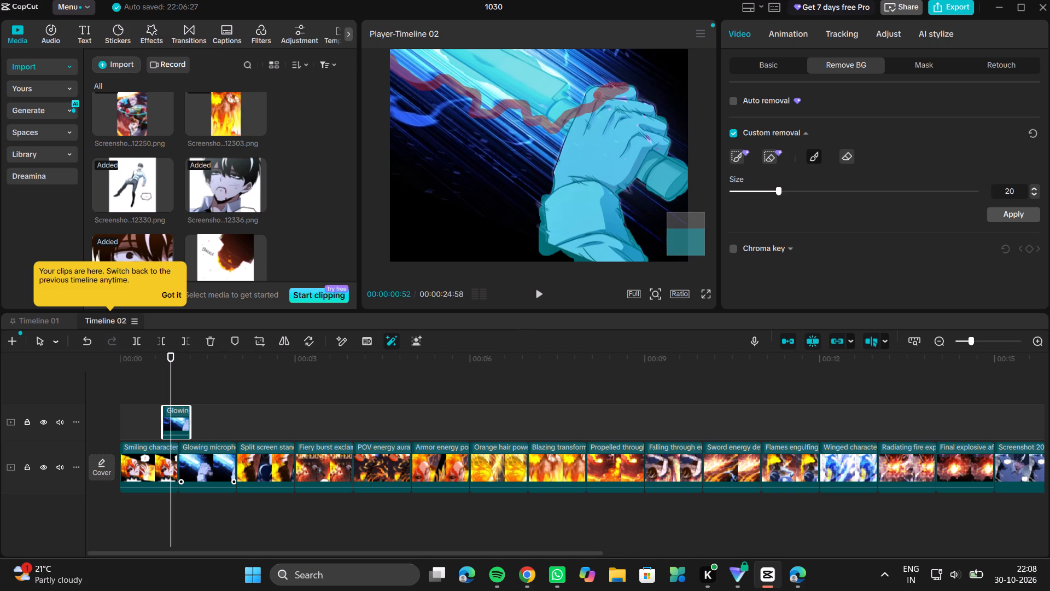
left_click_drag(597, 96, 539, 66)
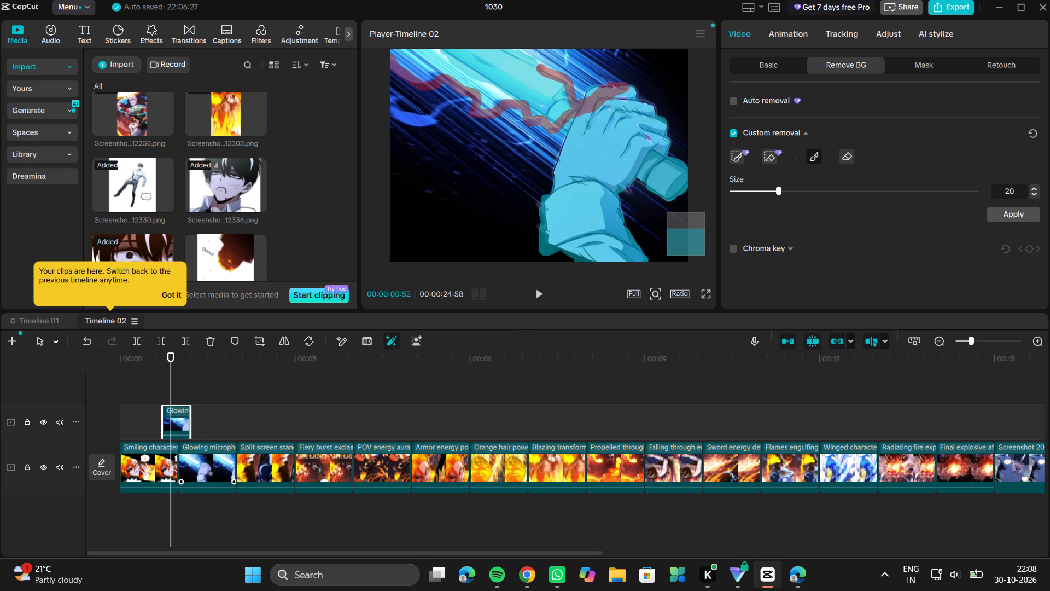
left_click_drag(539, 66, 523, 48)
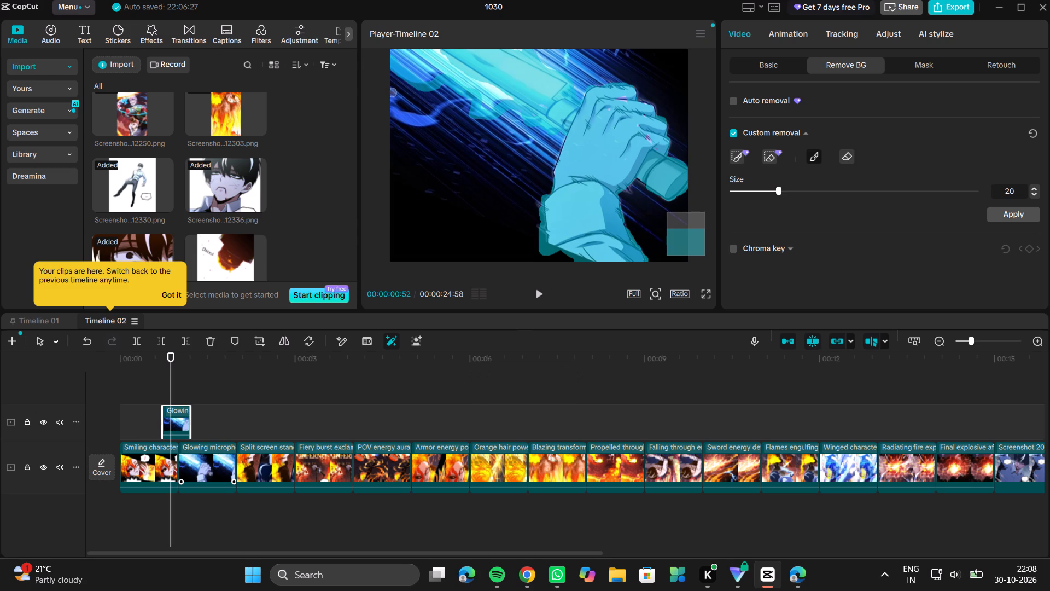
Brush over the blade's far end in the frame's upper-left corner and the remaining gaps along its lower edge.
left_click_drag(442, 67, 402, 58)
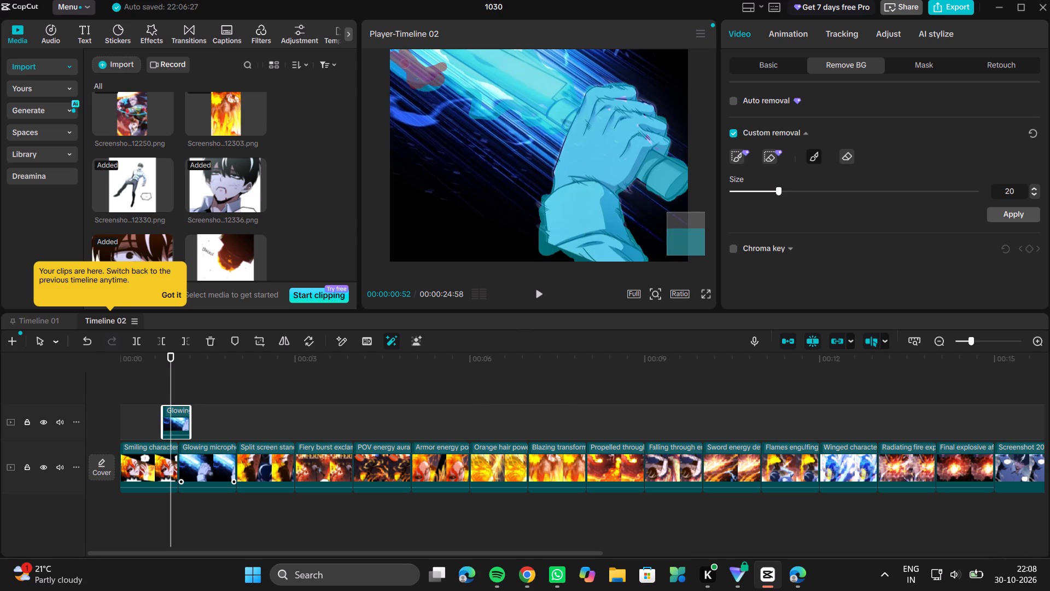
left_click_drag(402, 58, 430, 49)
left_click_drag(430, 49, 435, 62)
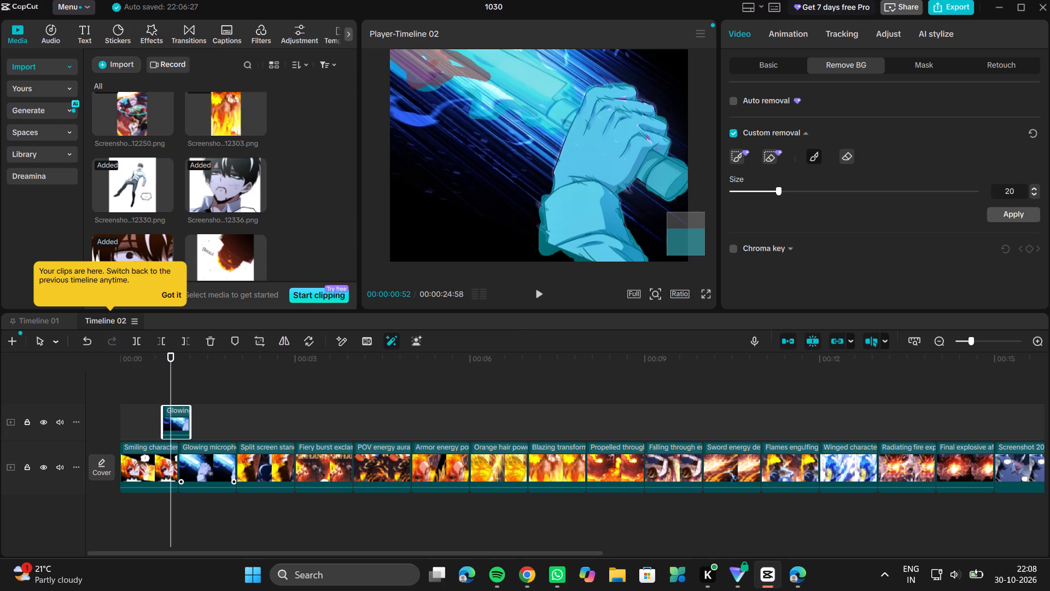
left_click_drag(435, 62, 491, 92)
left_click_drag(491, 92, 486, 112)
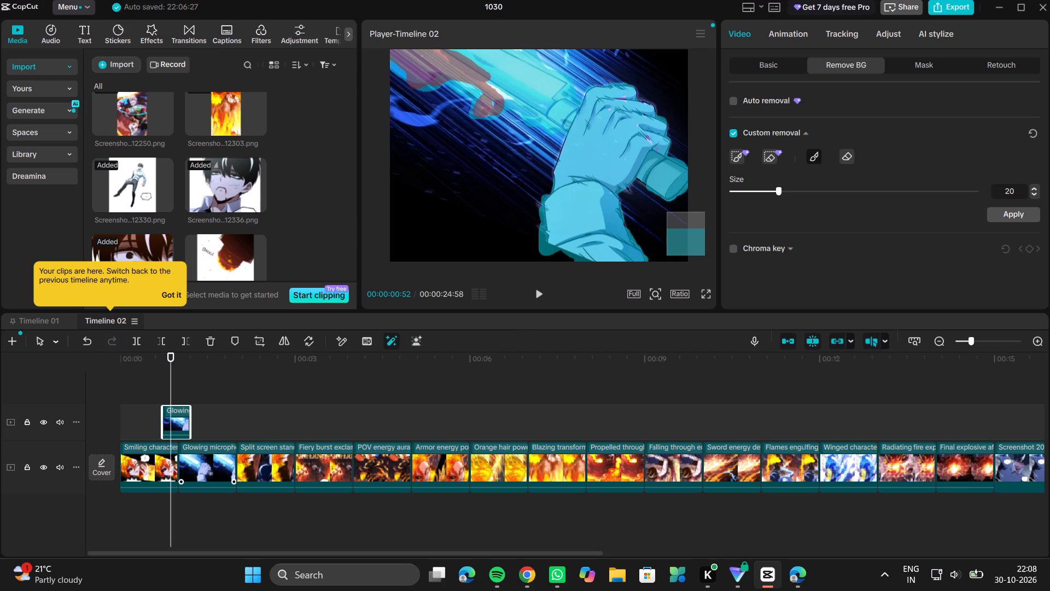
left_click_drag(486, 112, 508, 97)
left_click_drag(508, 97, 499, 98)
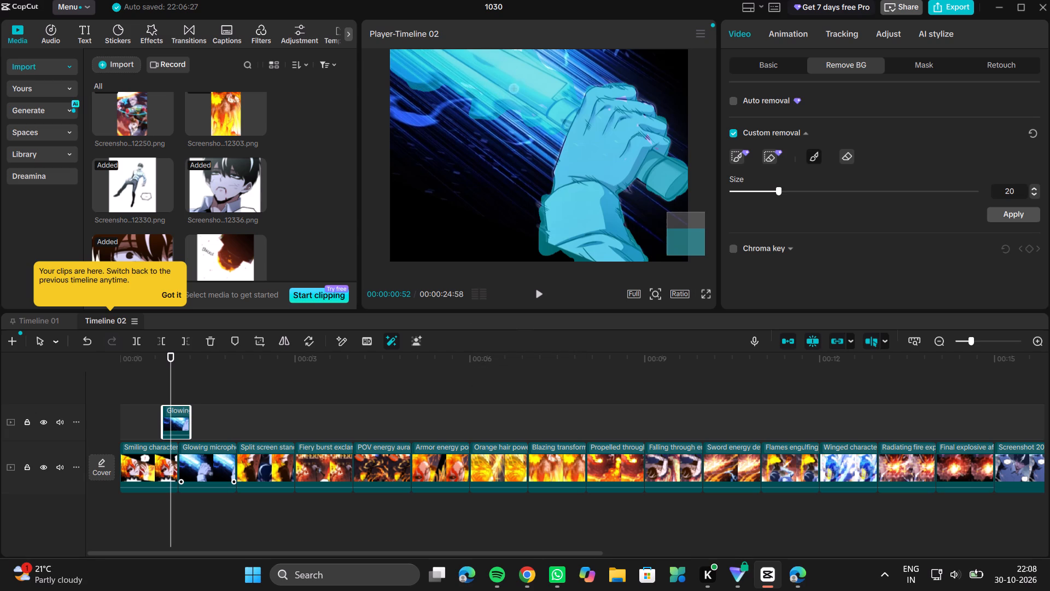
Brush once more over the blade section near the handle and its upper edge, and apply the custom removal.
left_click_drag(541, 118, 495, 99)
left_click_drag(495, 99, 542, 76)
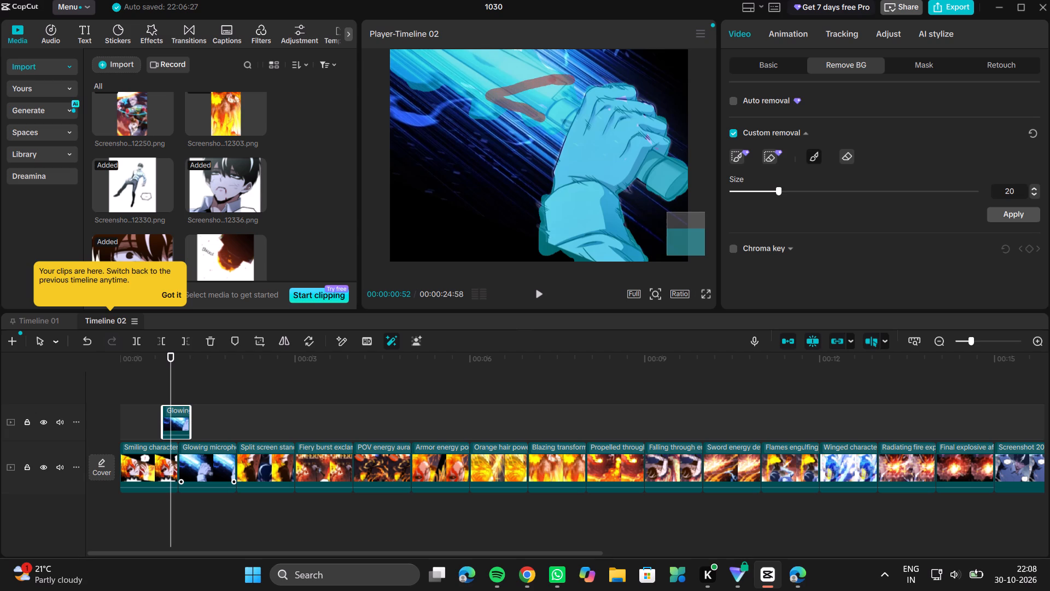
left_click_drag(542, 76, 482, 37)
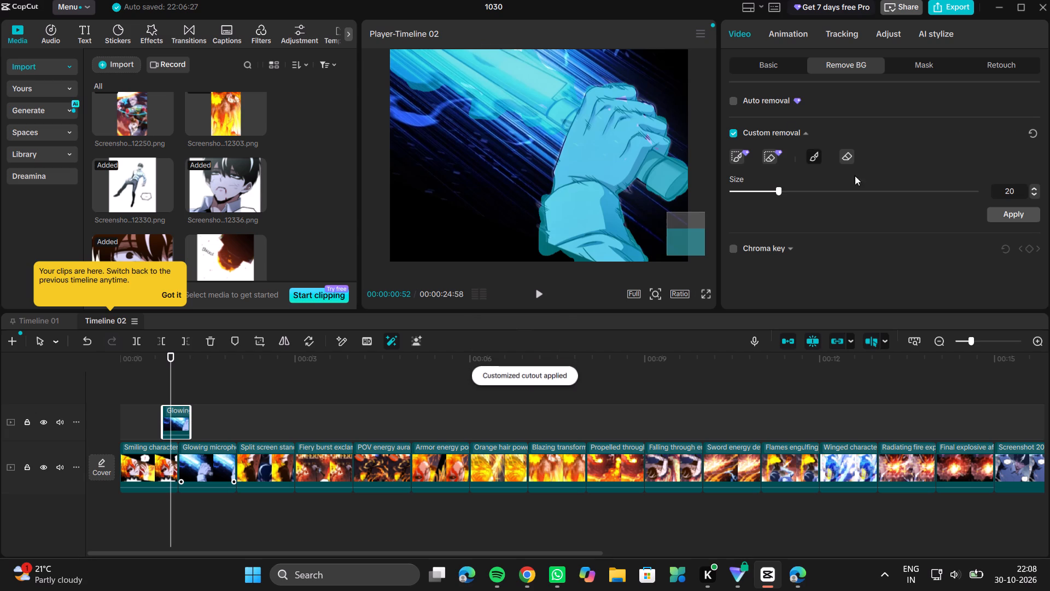
left_click(1005, 211)
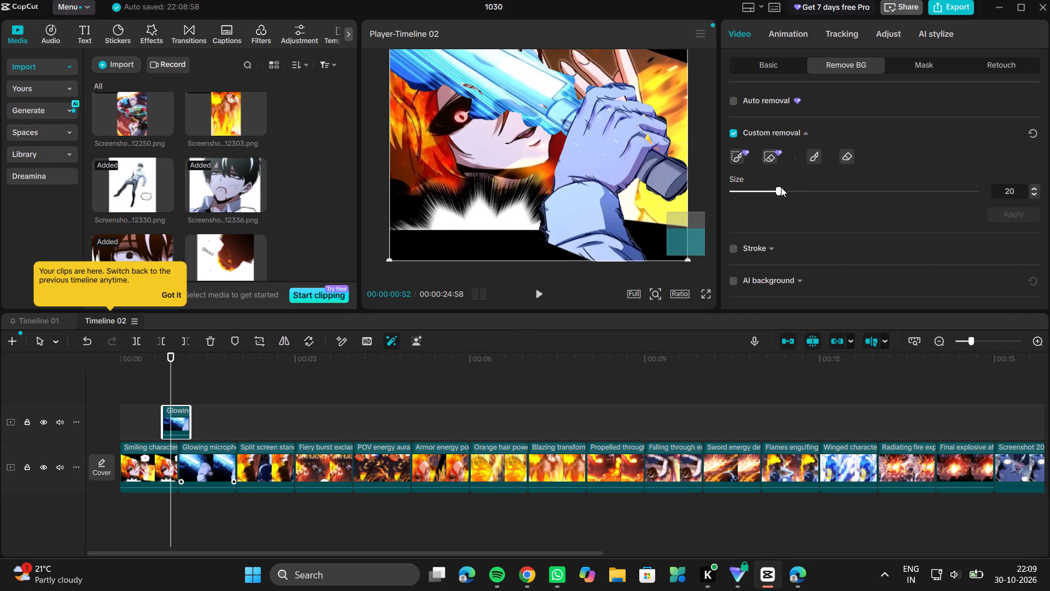
Brush over the fingers and knuckles again with the size 20 custom removal brush and reapply the cutout.
left_click(816, 157)
left_click_drag(649, 147, 620, 96)
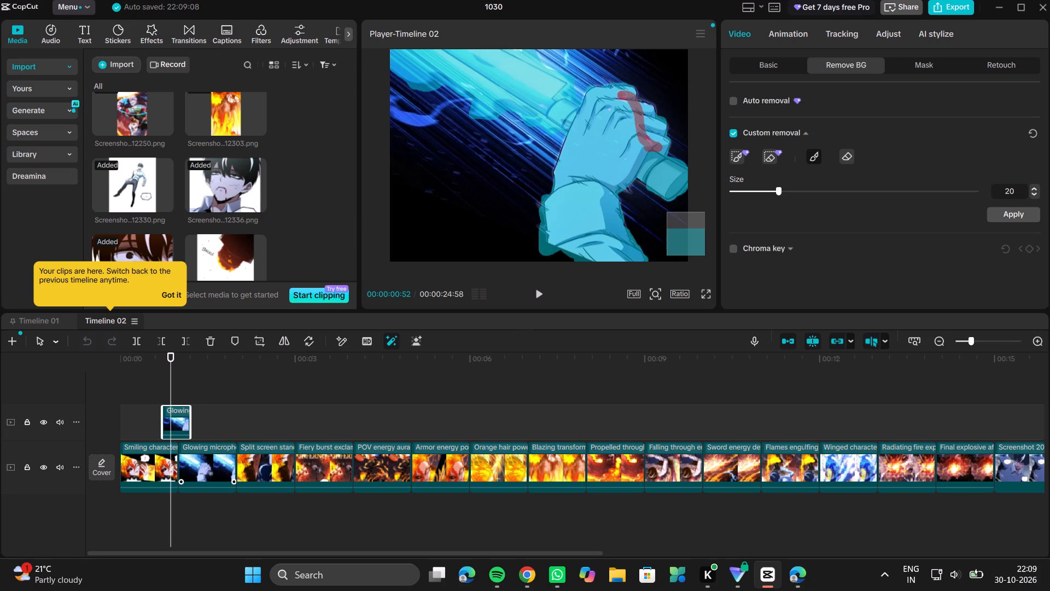
left_click_drag(620, 96, 588, 136)
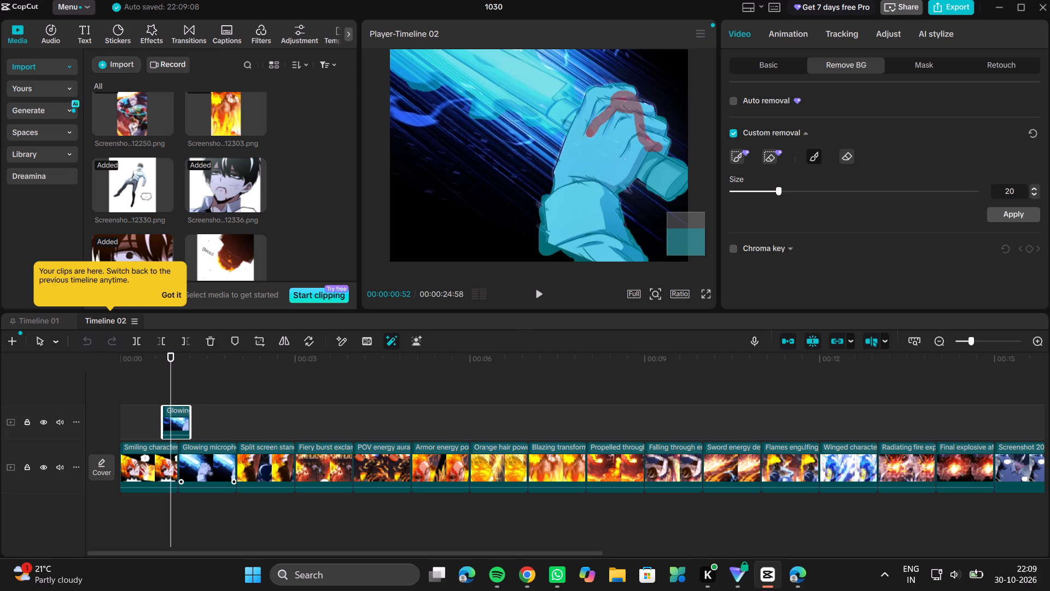
left_click_drag(588, 136, 619, 142)
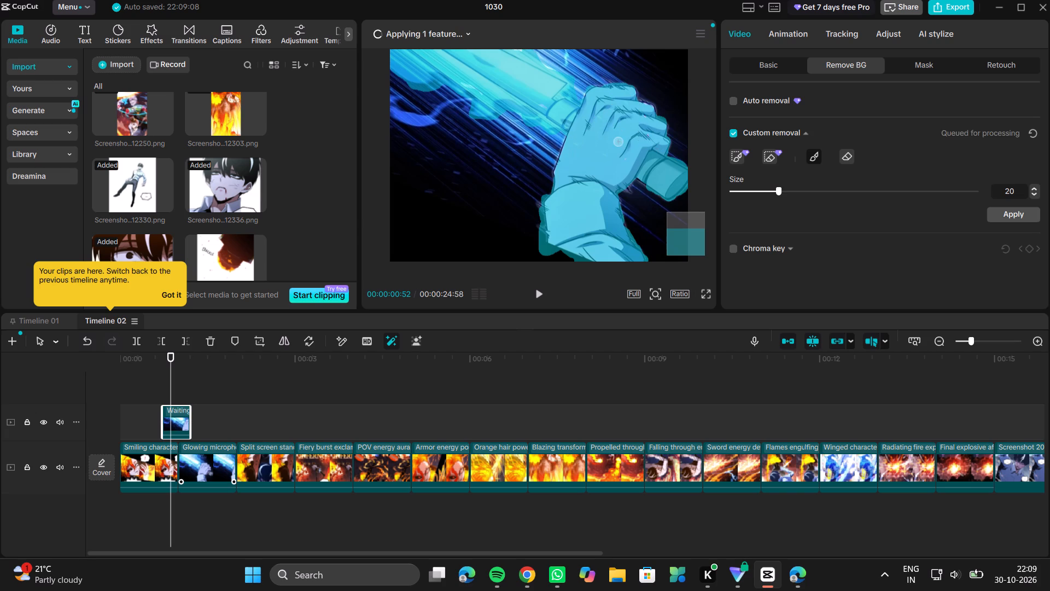
left_click(1010, 212)
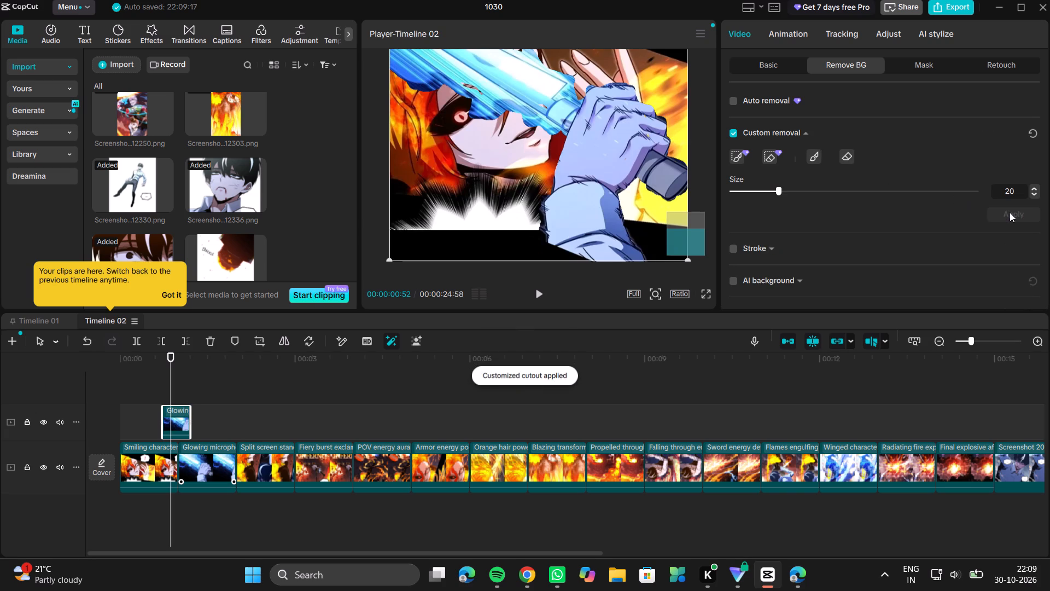
Brush over the back of the hand and its knuckles with the size 20 custom removal brush and apply the cutout.
left_click(810, 146)
left_click(814, 153)
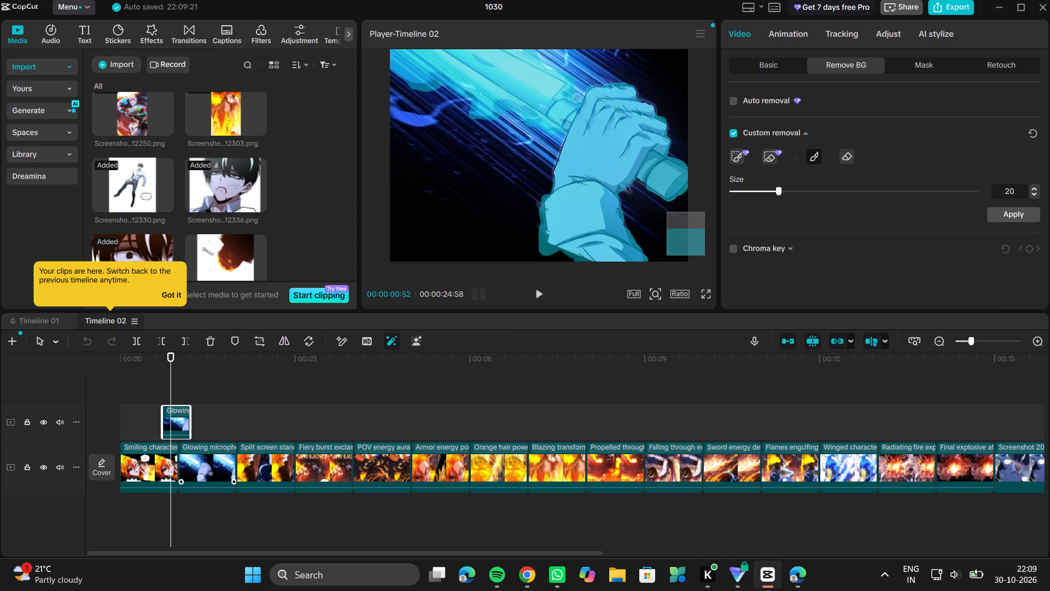
left_click_drag(599, 113, 610, 139)
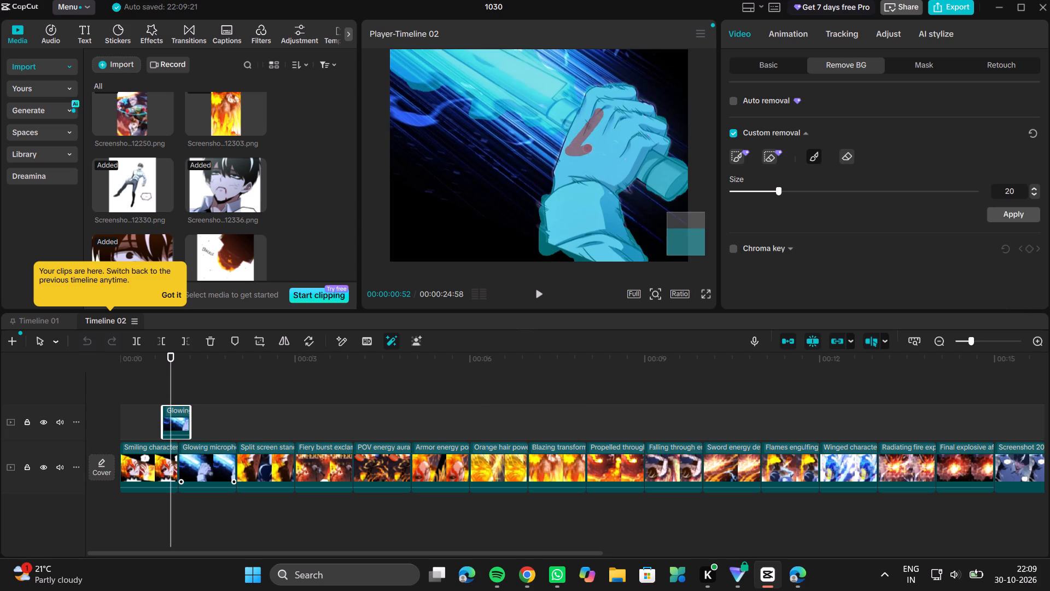
left_click_drag(610, 139, 638, 119)
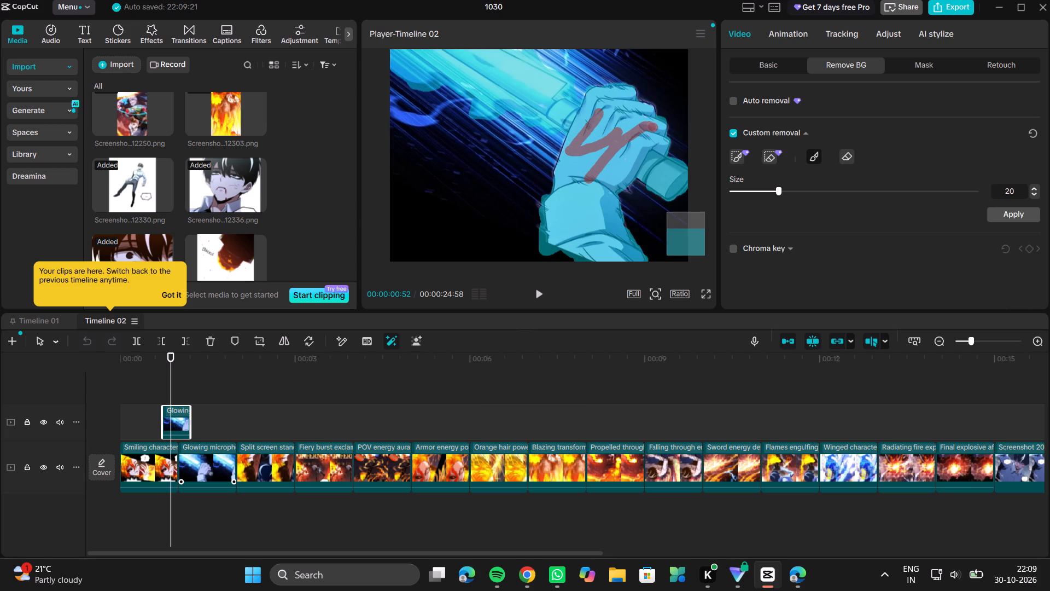
left_click_drag(638, 119, 625, 132)
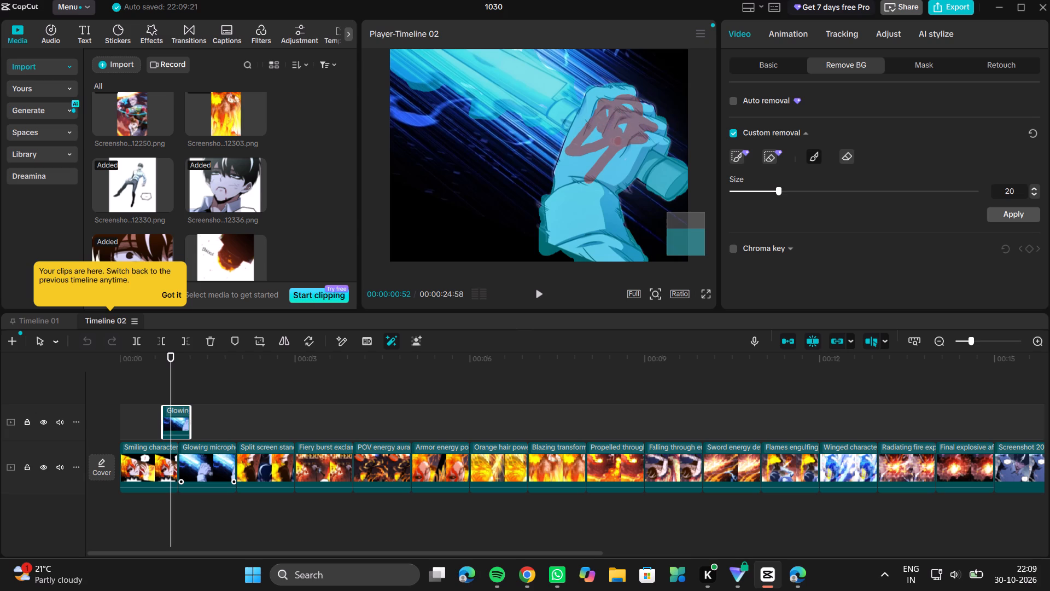
left_click_drag(625, 132, 640, 134)
left_click(993, 217)
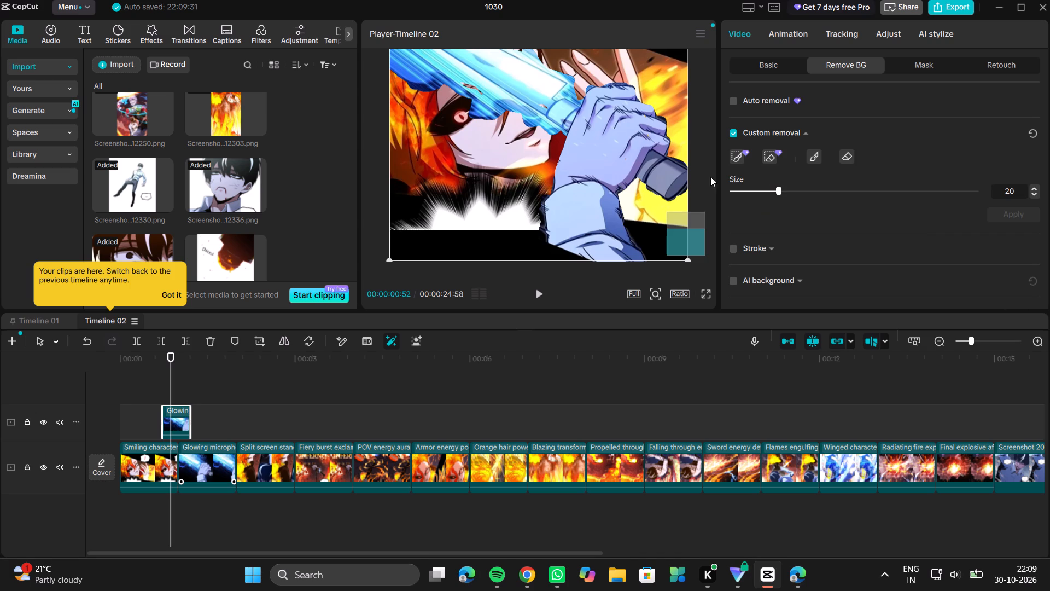
Erase the excess mask at the handle's upper edge and along its underside with the size 20 eraser, and apply the cutout.
left_click(815, 150)
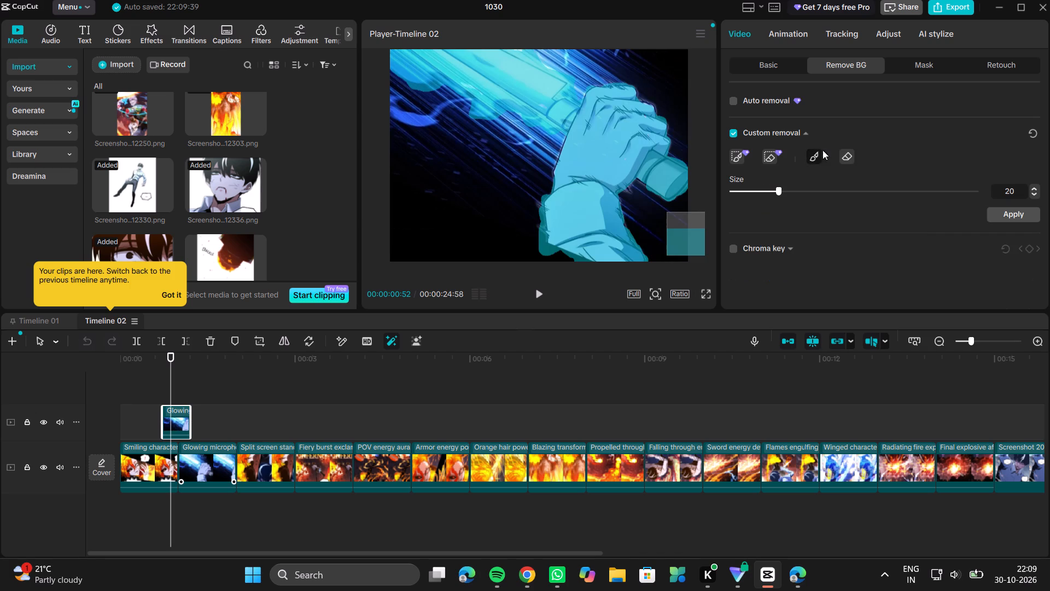
left_click(842, 152)
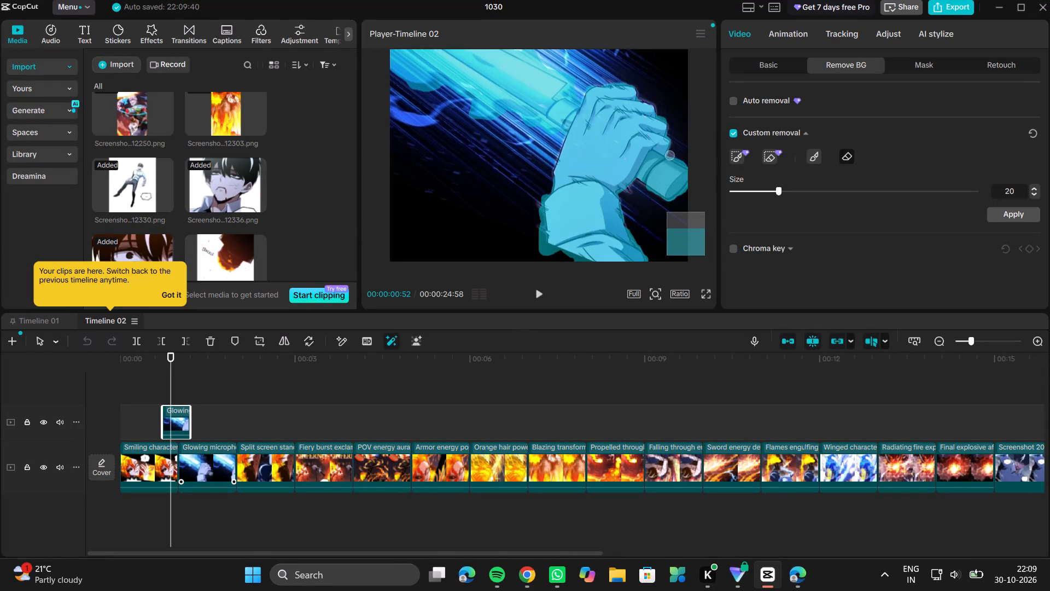
left_click(674, 155)
left_click(689, 183)
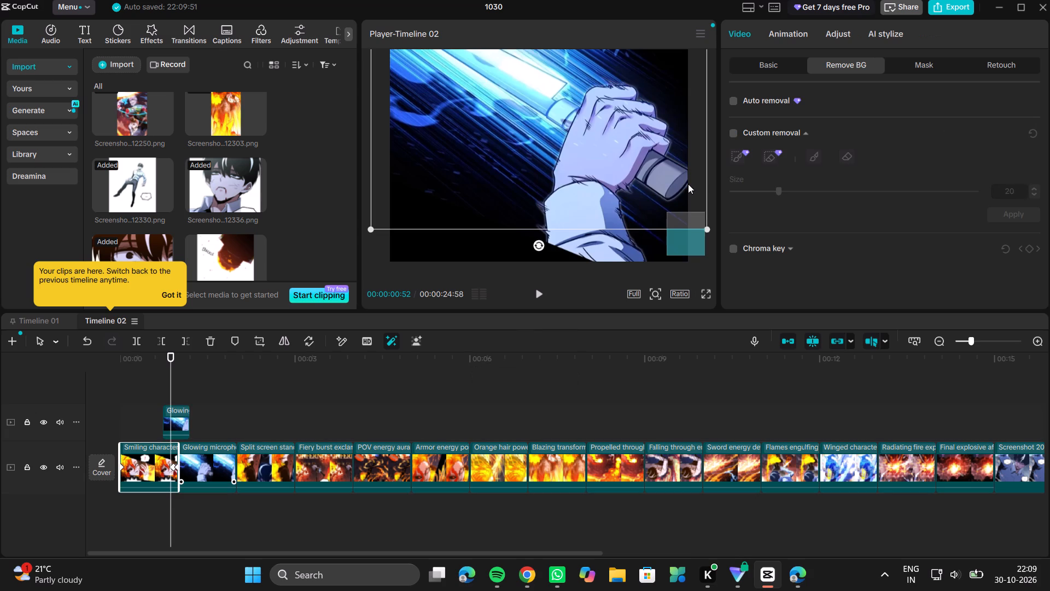
left_click(886, 119)
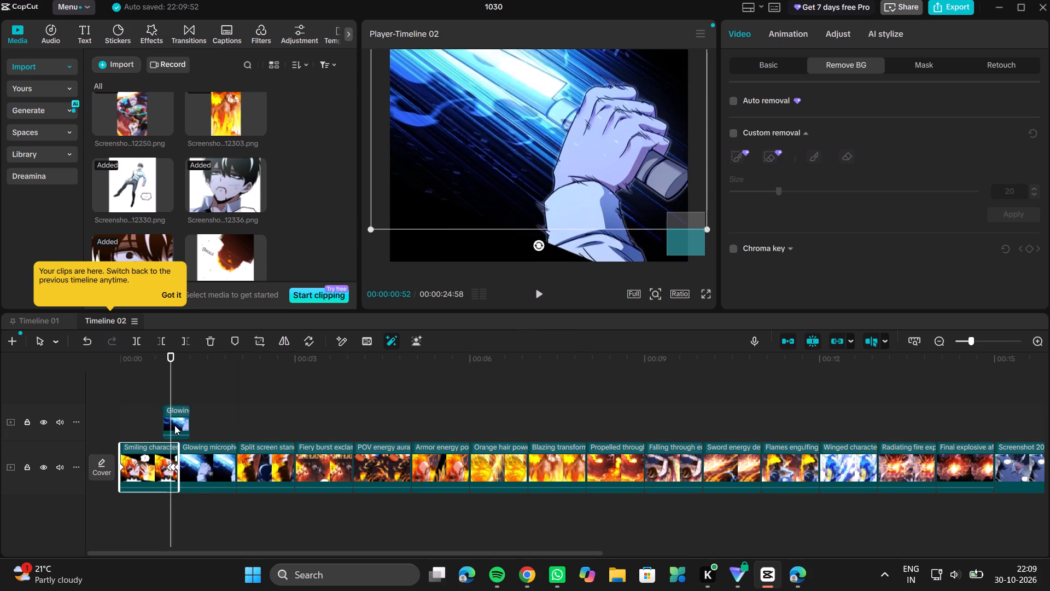
left_click(176, 425)
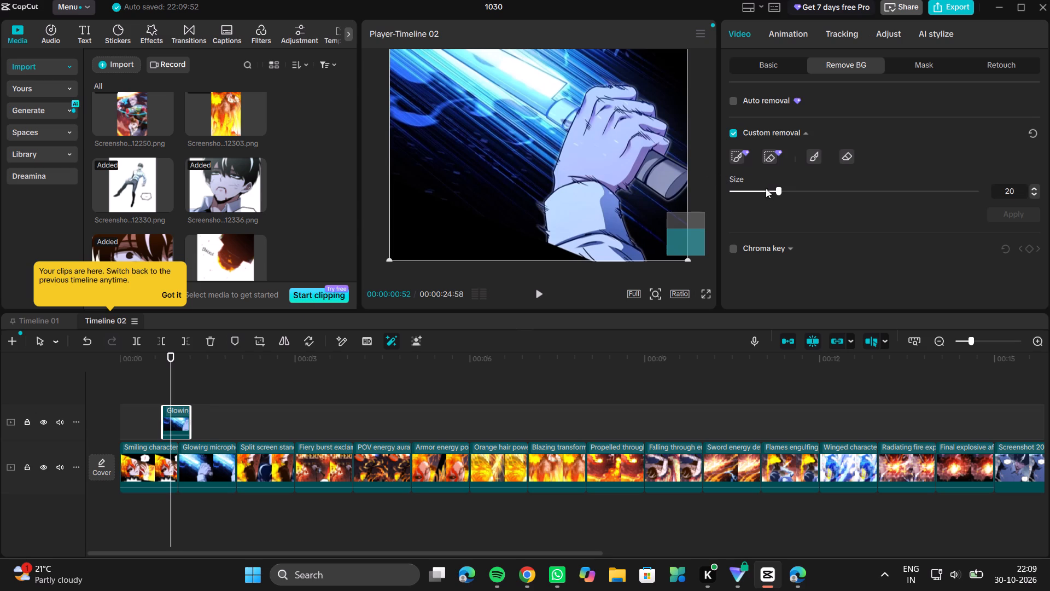
left_click(848, 154)
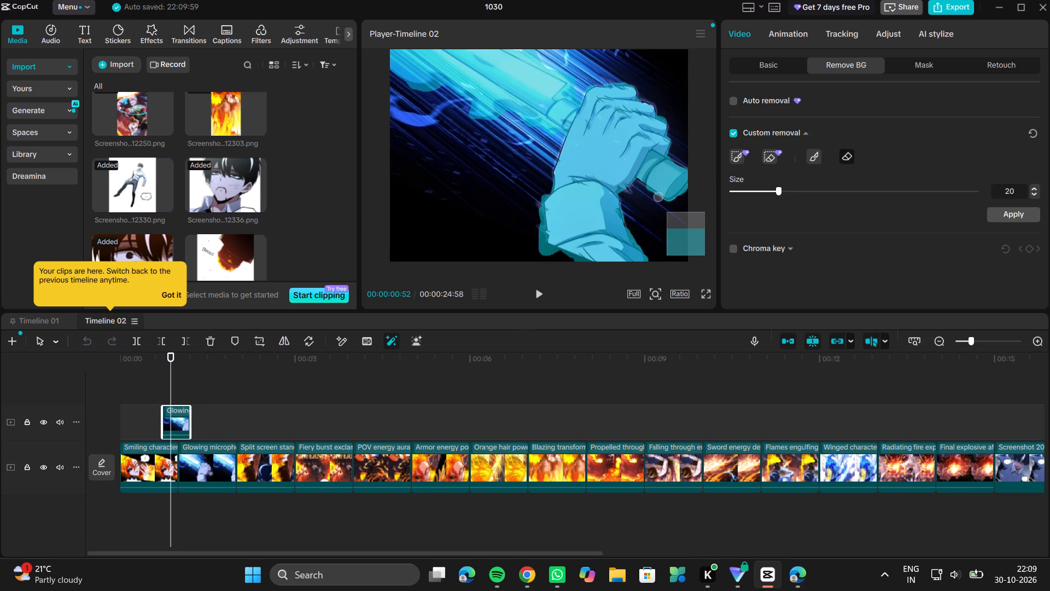
left_click_drag(638, 188, 646, 190)
left_click_drag(646, 190, 672, 202)
left_click_drag(672, 202, 690, 189)
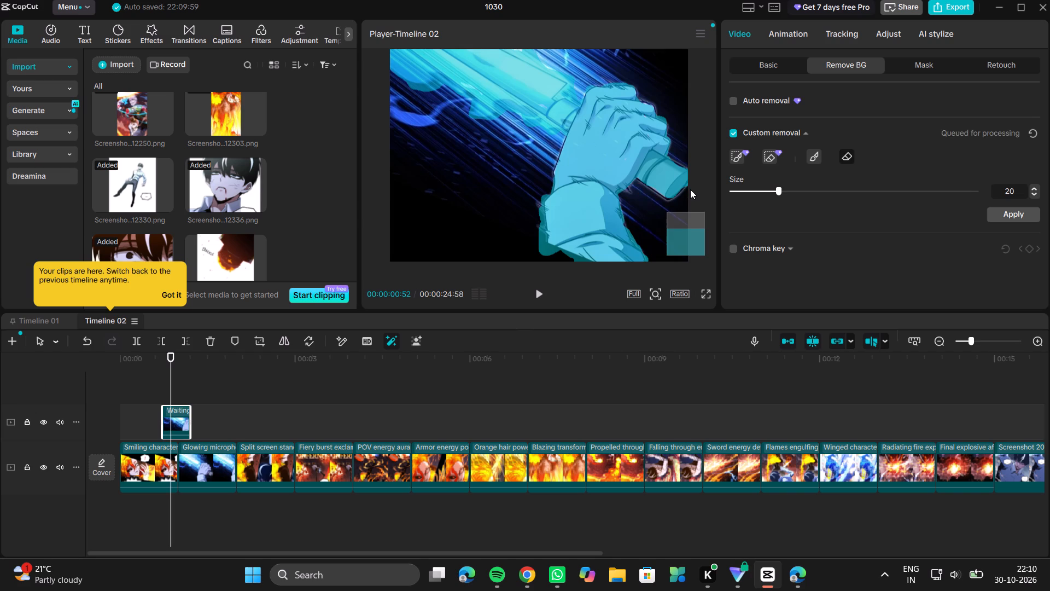
left_click(1005, 211)
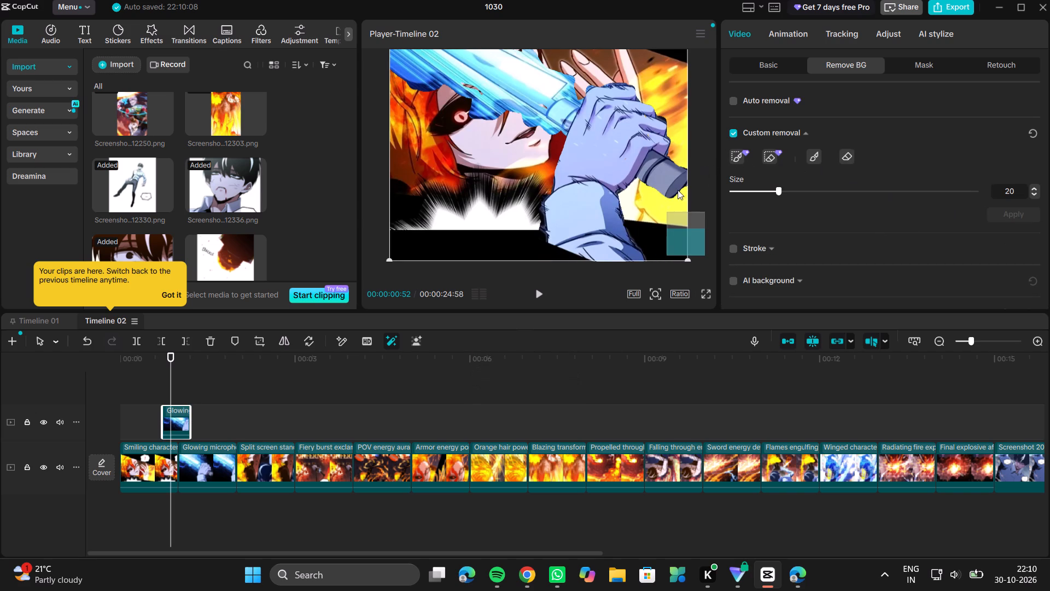
Brush the handle's end and lower side back into the custom removal mask at size 20.
left_click(808, 153)
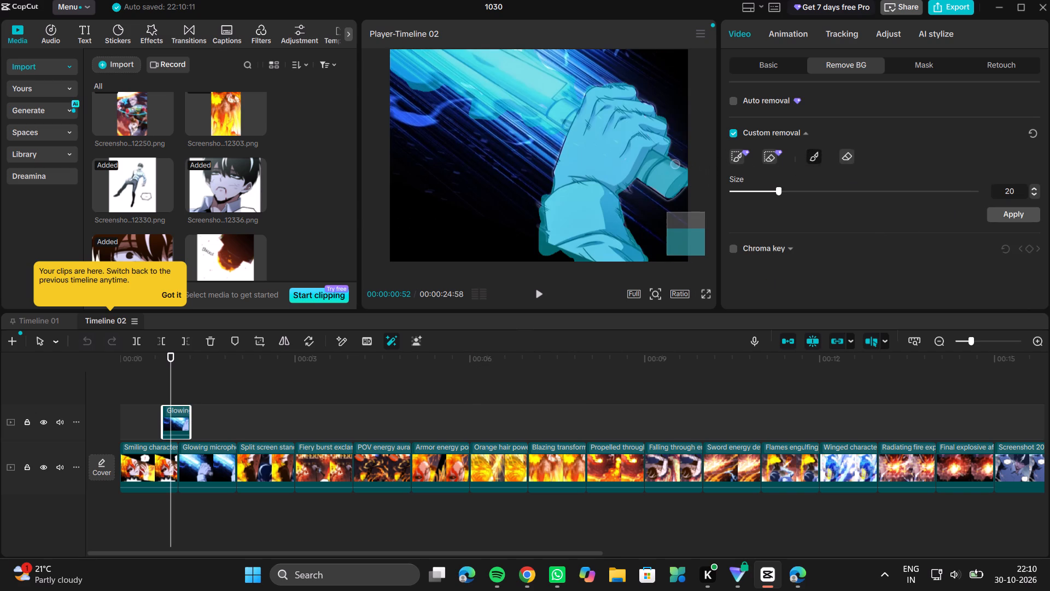
left_click_drag(670, 166, 682, 172)
left_click_drag(682, 172, 684, 173)
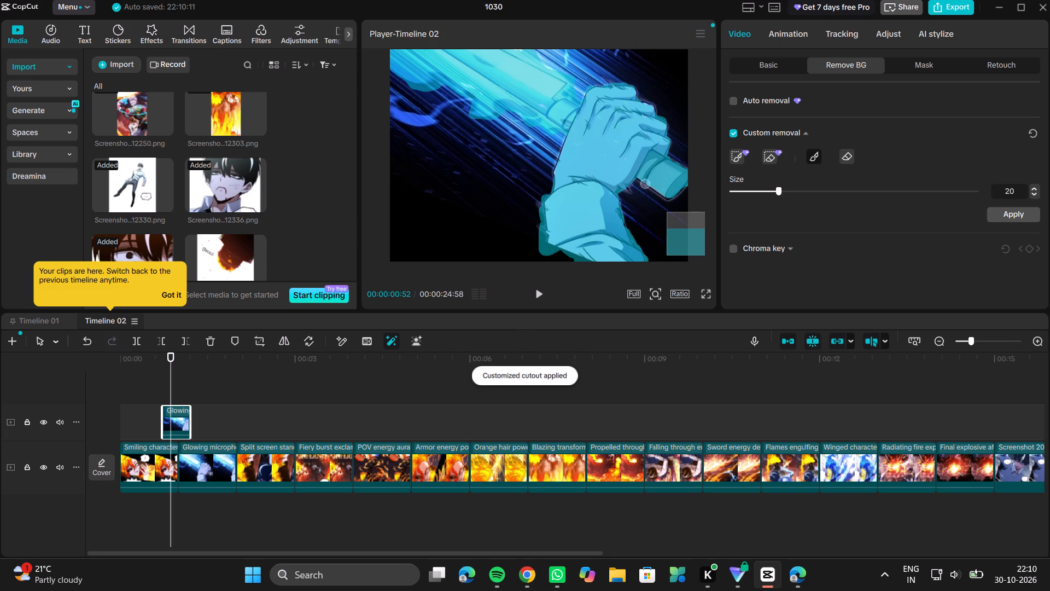
left_click(647, 183)
left_click_drag(652, 183, 654, 184)
left_click_drag(654, 184, 674, 195)
left_click_drag(674, 195, 683, 184)
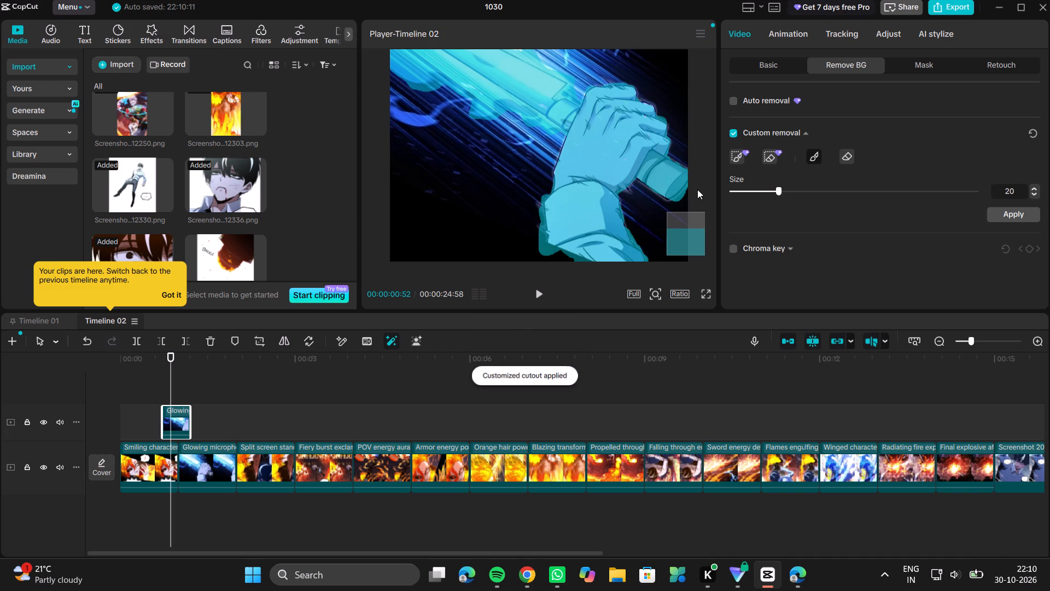
Erase the excess mask around the outer lower corner of the handle's end and apply the custom removal.
left_click(841, 154)
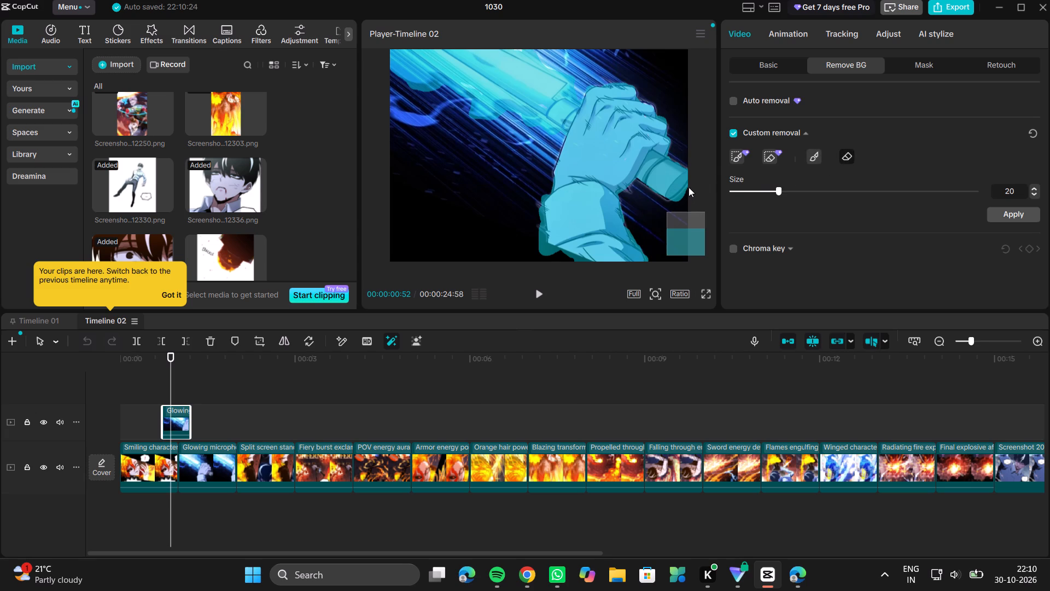
left_click(688, 187)
left_click(688, 187)
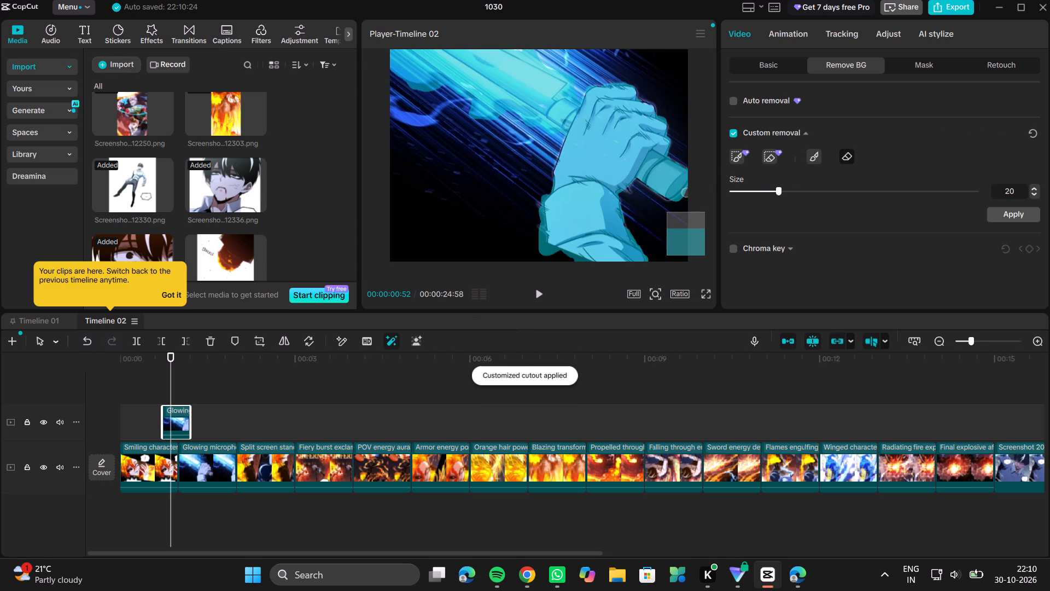
left_click_drag(686, 193, 673, 203)
left_click_drag(673, 203, 671, 204)
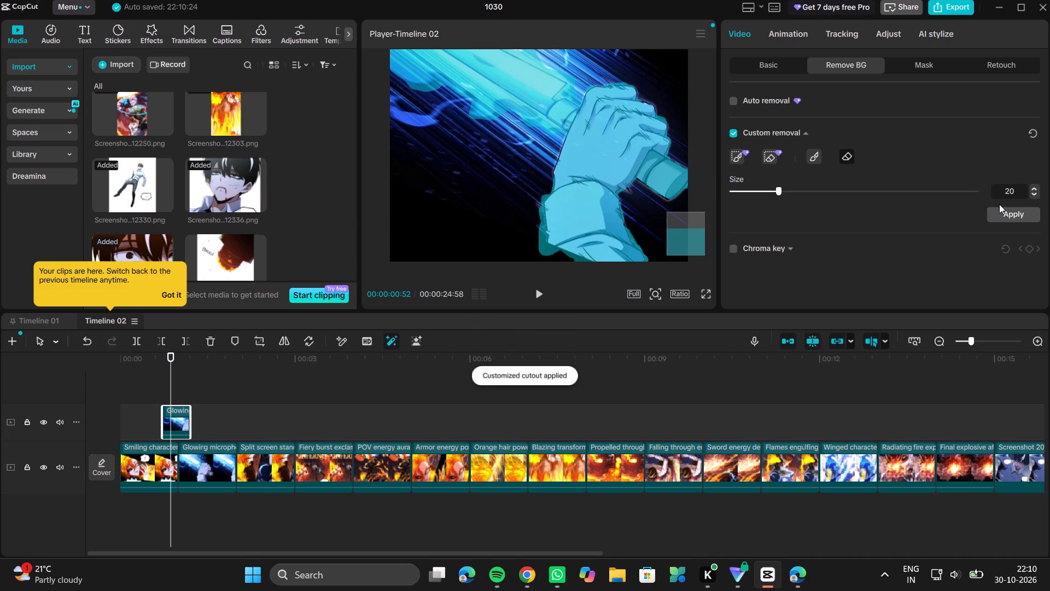
left_click(1007, 218)
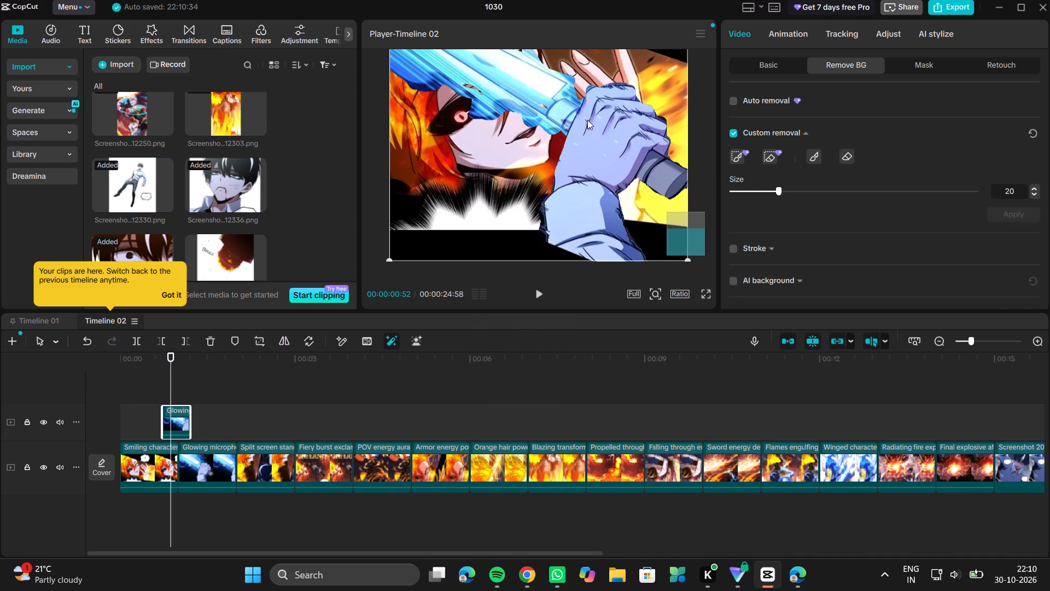
At the overlay clip's start, 00:00:00:44, move the hand-and-blade cutout across to the left side of the video frame.
left_click(164, 415)
left_click_drag(170, 355, 164, 355)
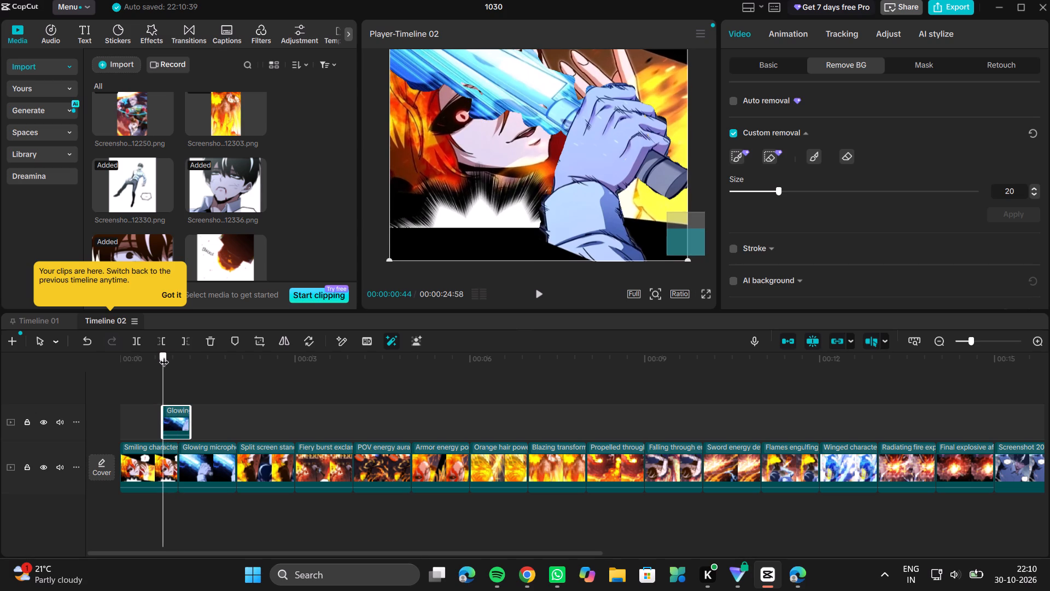
left_click_drag(164, 355, 161, 356)
left_click(594, 183)
left_click(594, 183)
left_click_drag(590, 209, 442, 217)
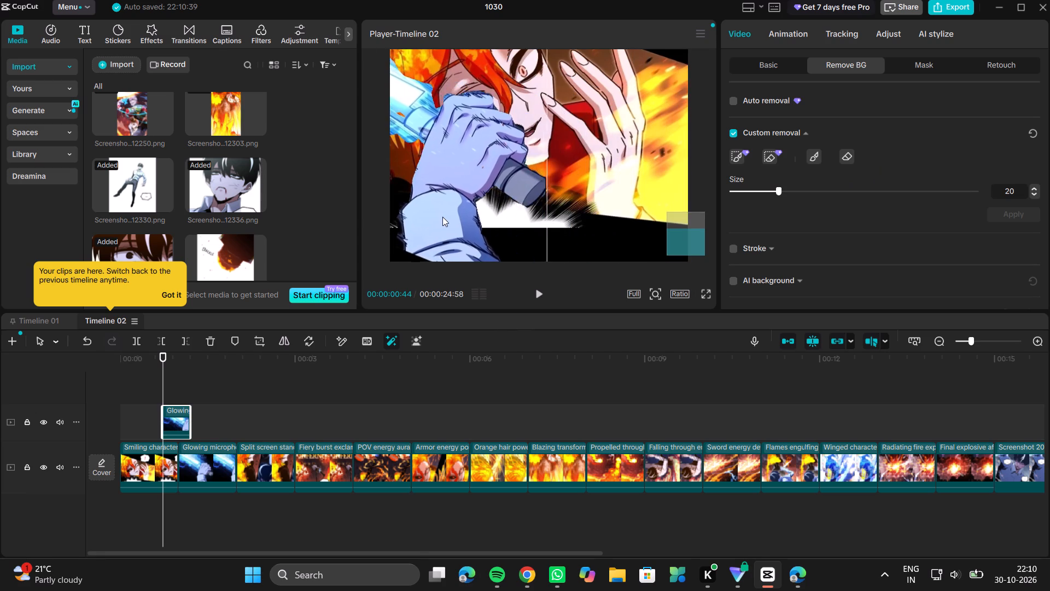
left_click_drag(442, 217, 442, 245)
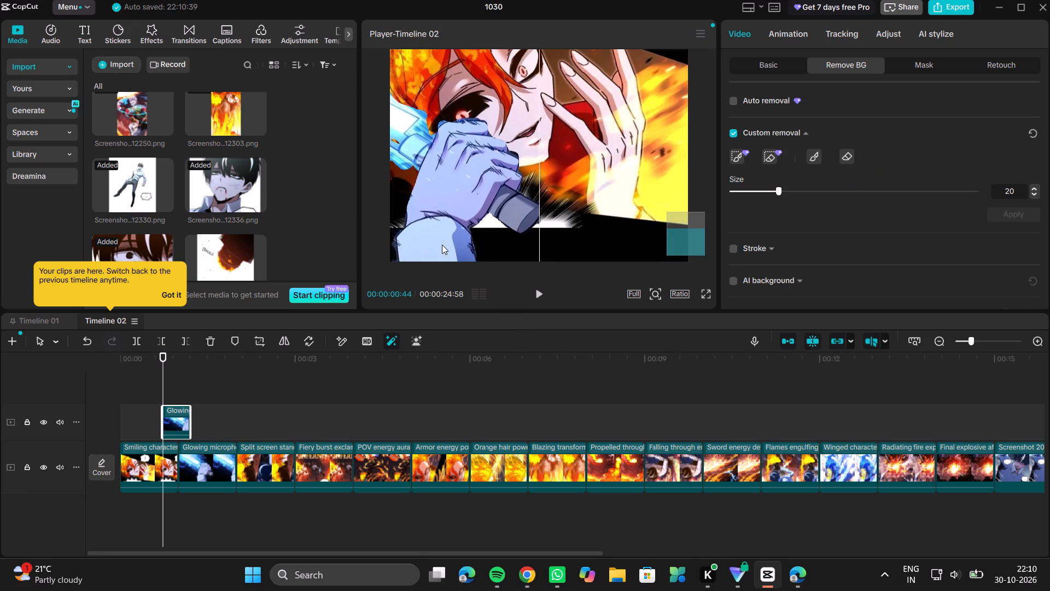
left_click_drag(442, 245, 440, 217)
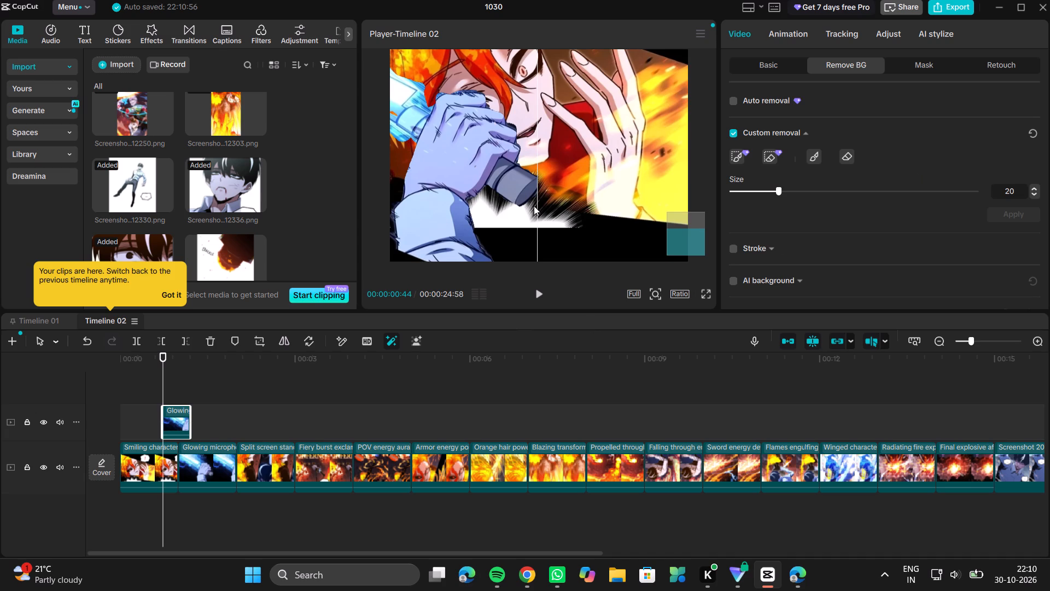
Nudge the hand-and-blade cutout to position X -1560, Y -581 and add a Transform keyframe at 00:00:00:44.
left_click_drag(435, 189, 447, 196)
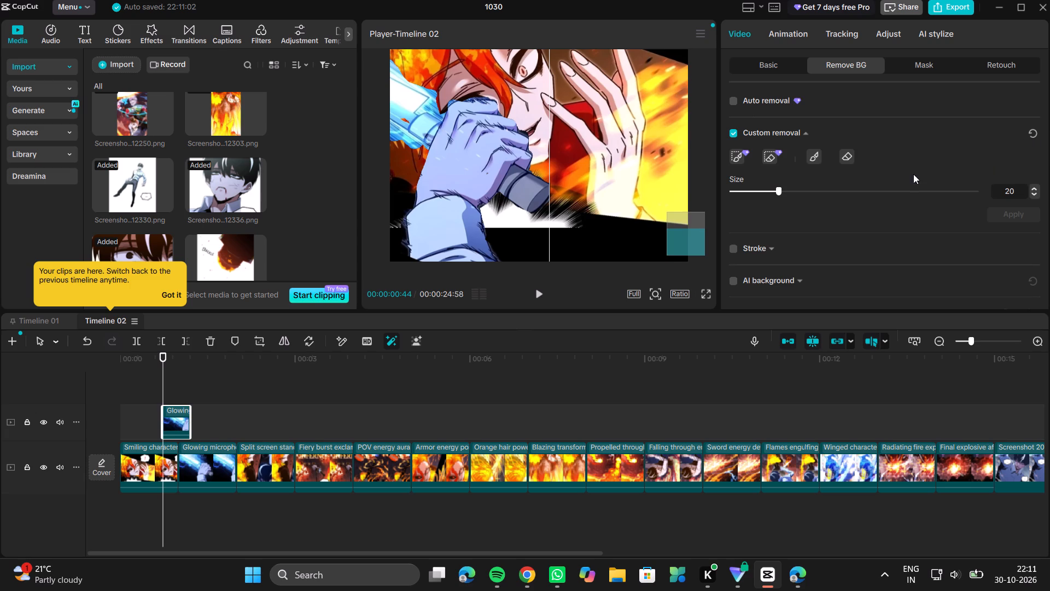
left_click(768, 61)
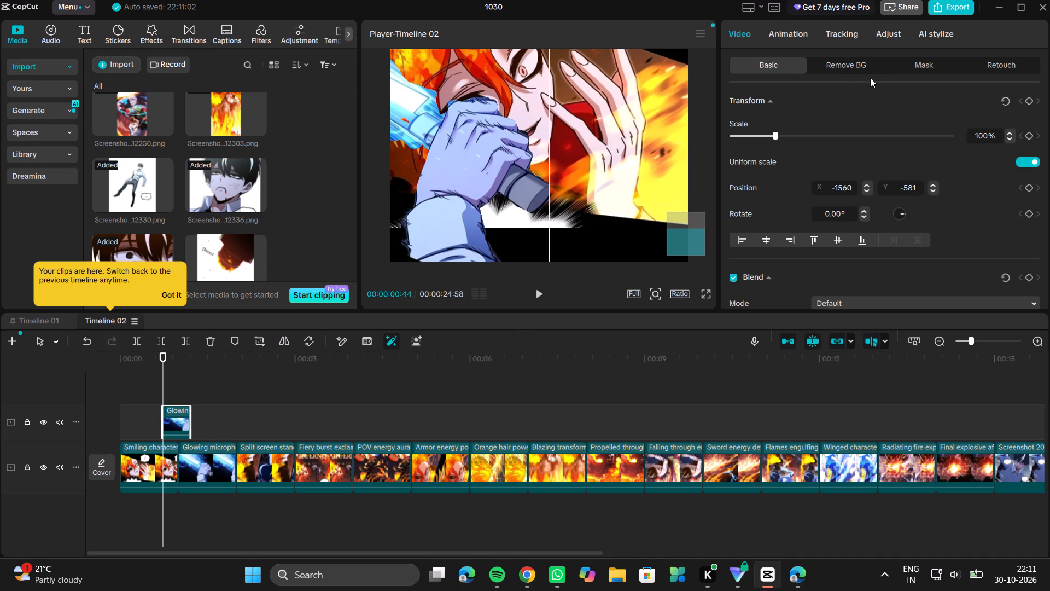
left_click(1032, 101)
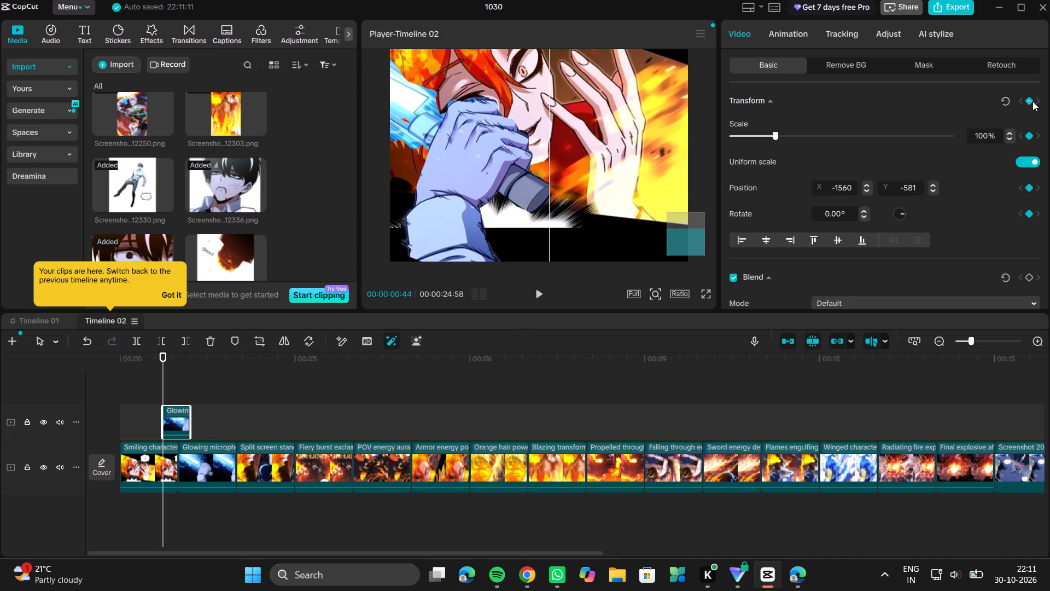
Trim the overlay clip's end back to 00:00:01:00 and add a Transform keyframe at that point.
left_click_drag(162, 356, 192, 357)
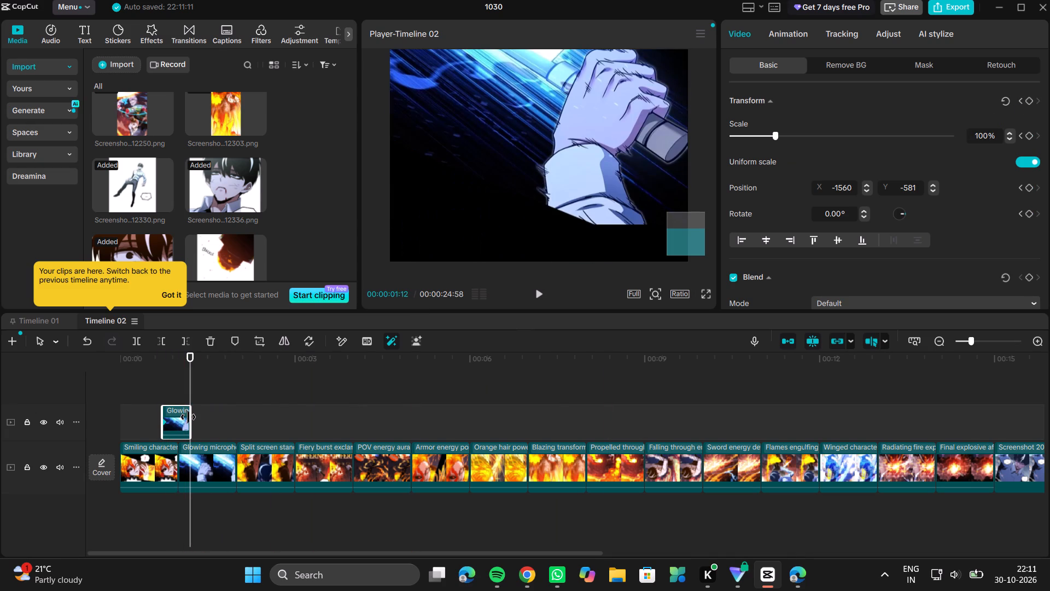
left_click_drag(188, 417, 176, 419)
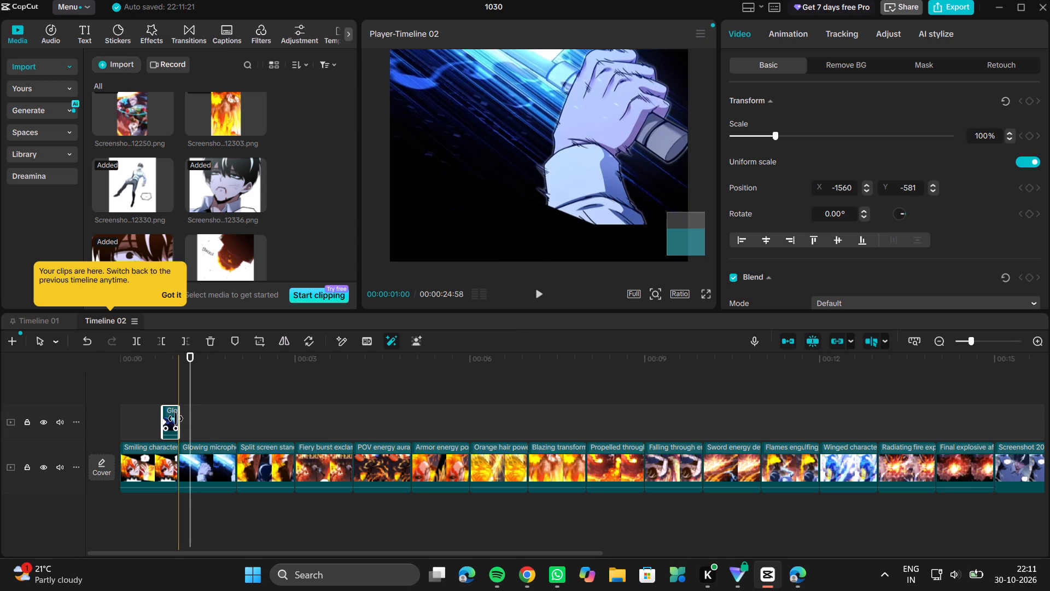
left_click(174, 384)
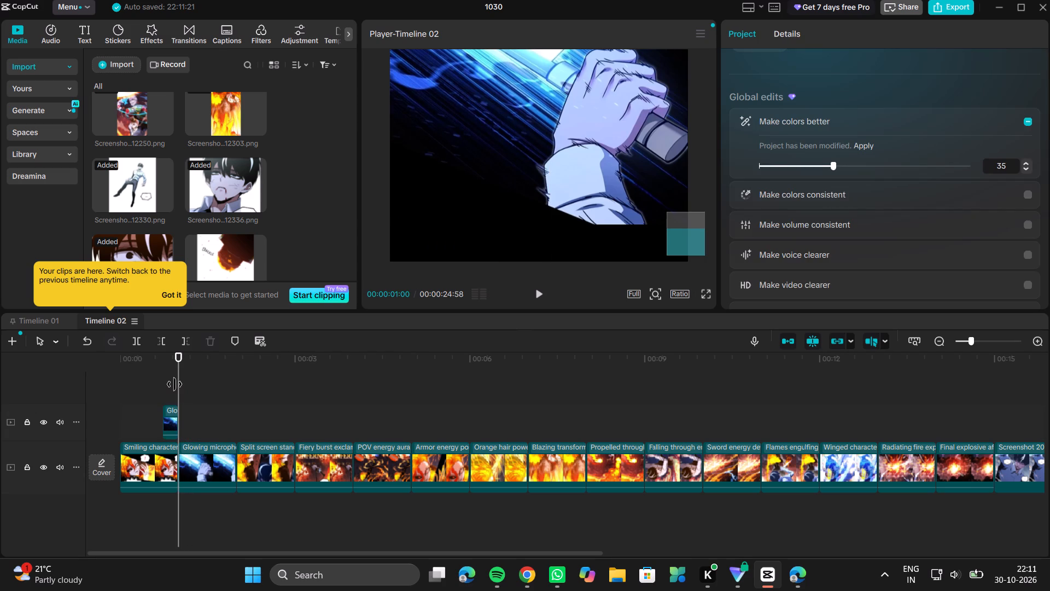
left_click(177, 357)
left_click(172, 416)
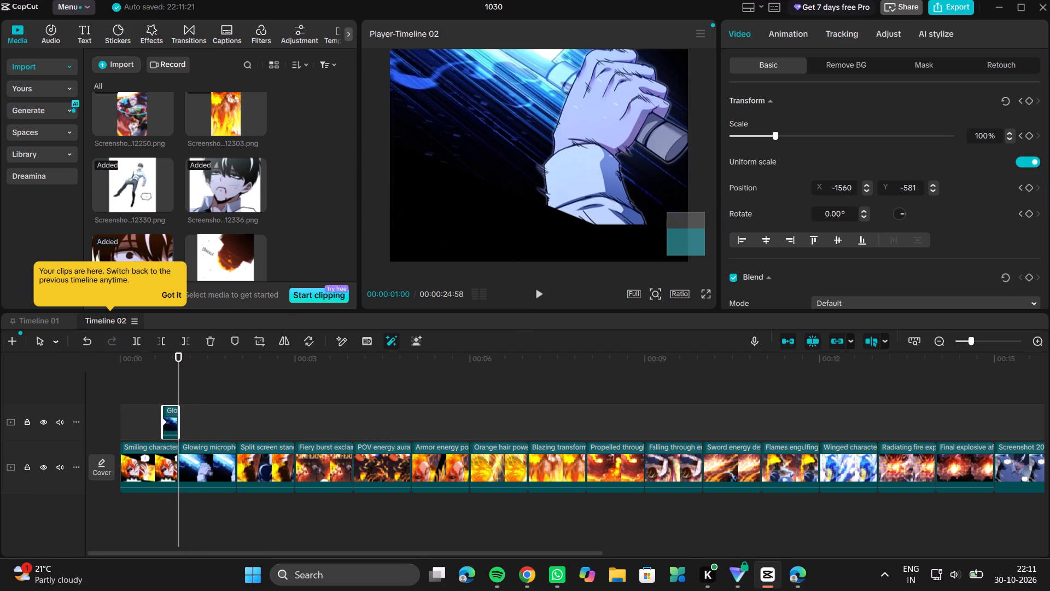
left_click(1029, 100)
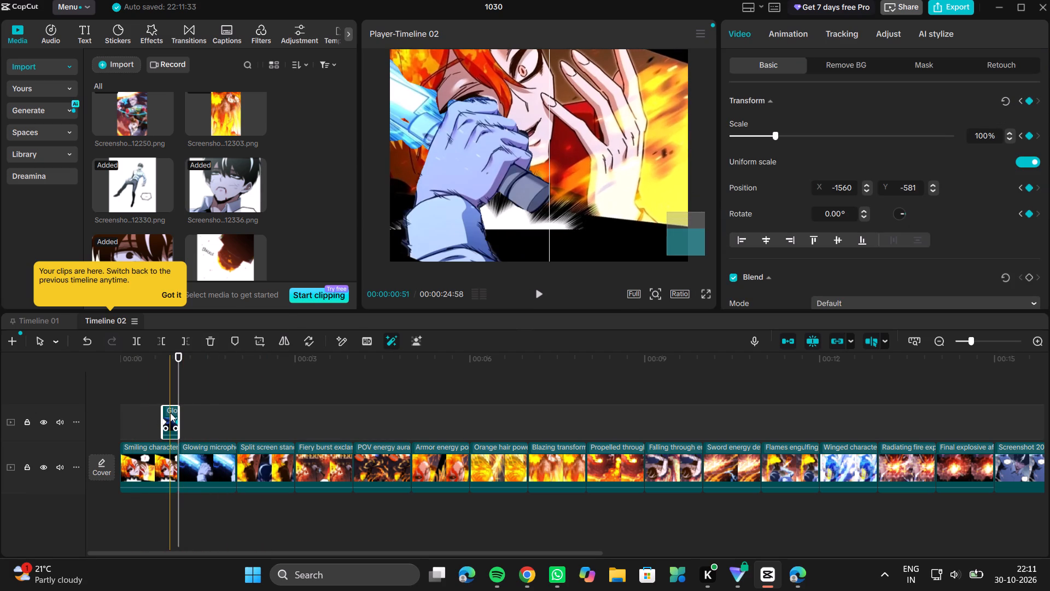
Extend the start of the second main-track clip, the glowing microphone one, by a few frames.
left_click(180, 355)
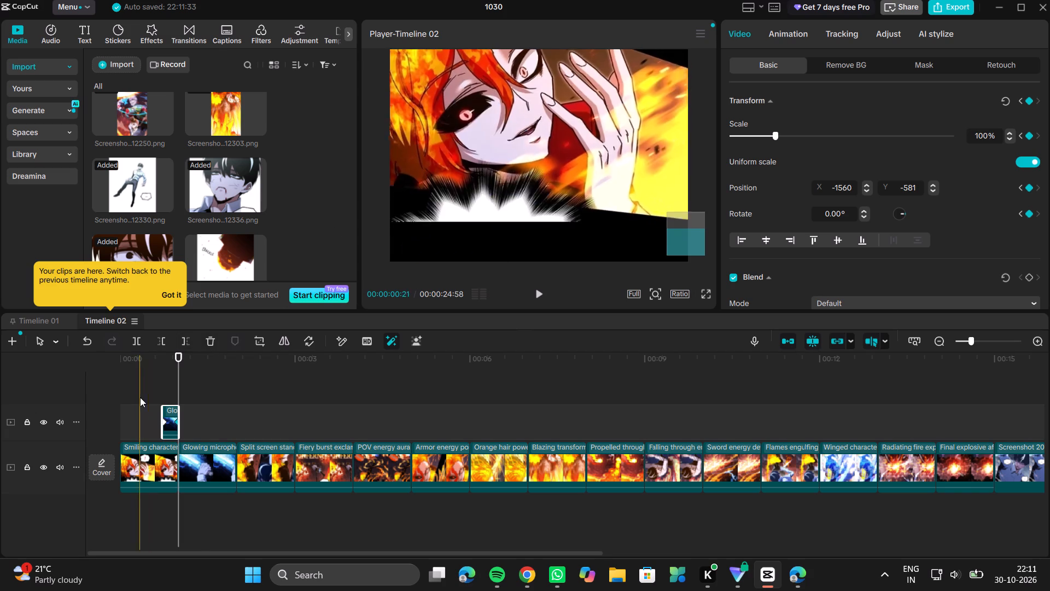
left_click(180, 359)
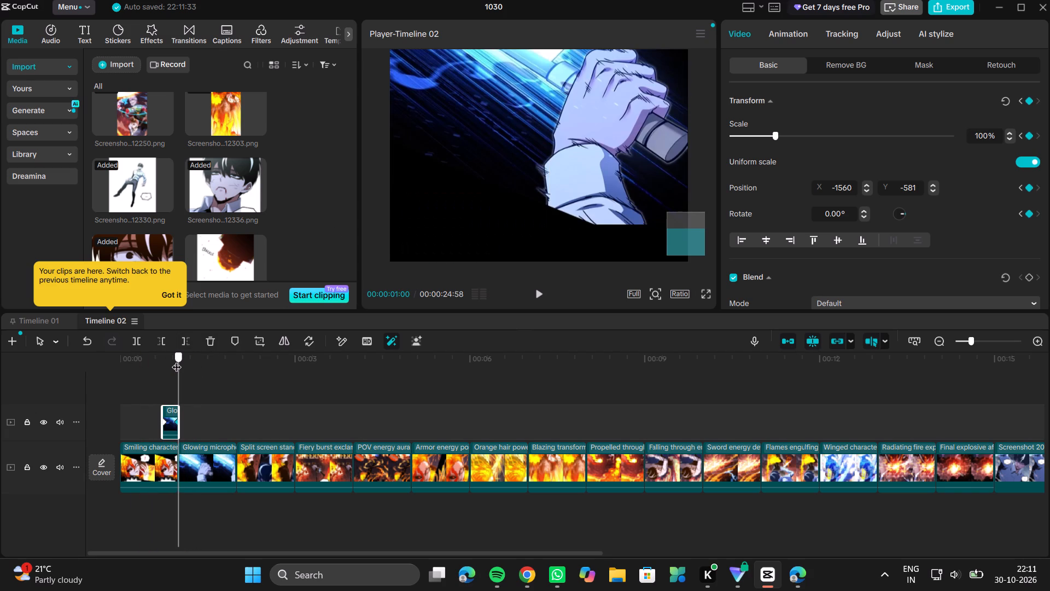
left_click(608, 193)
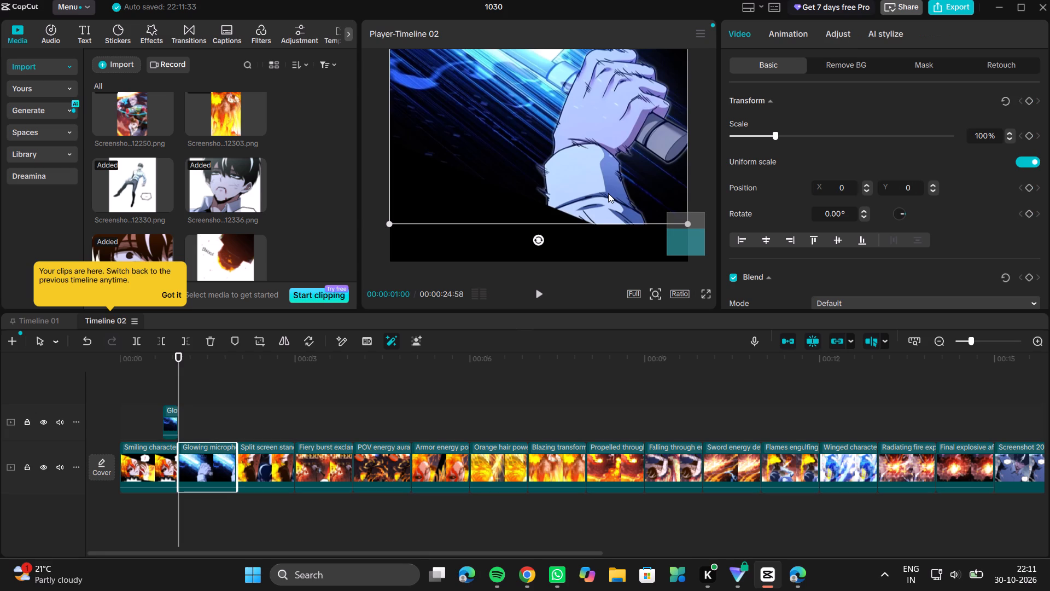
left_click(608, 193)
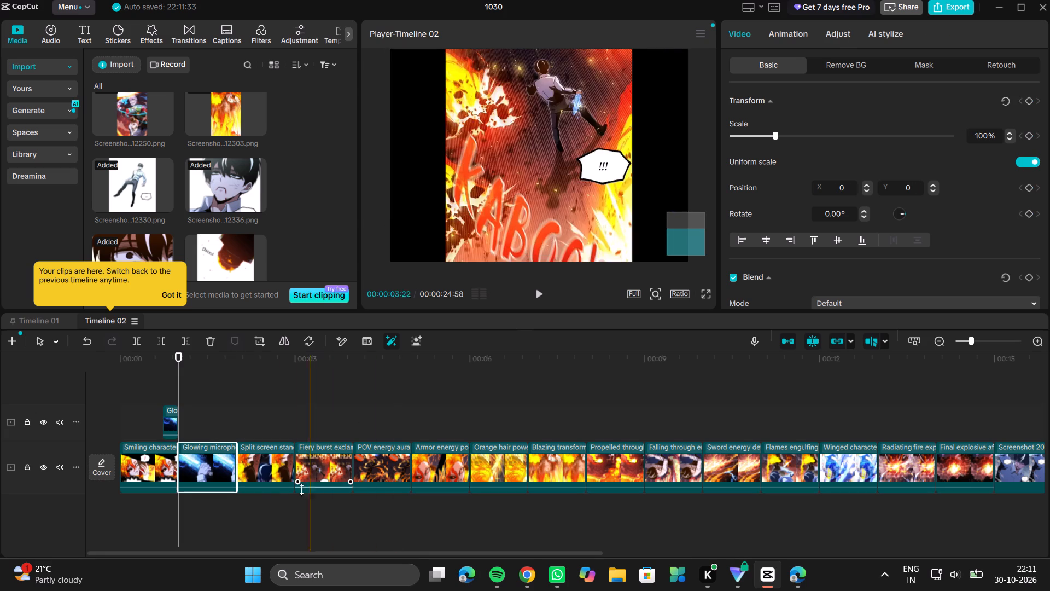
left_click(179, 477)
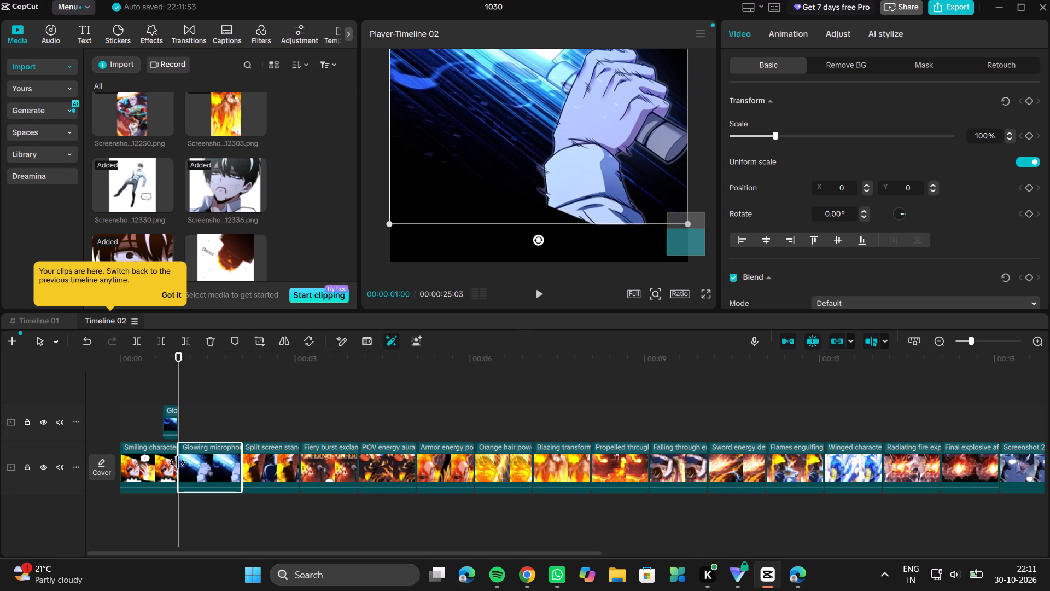
Extend the overlay clip's end past the first cut to about 00:00:01:09.
left_click_drag(178, 434, 180, 434)
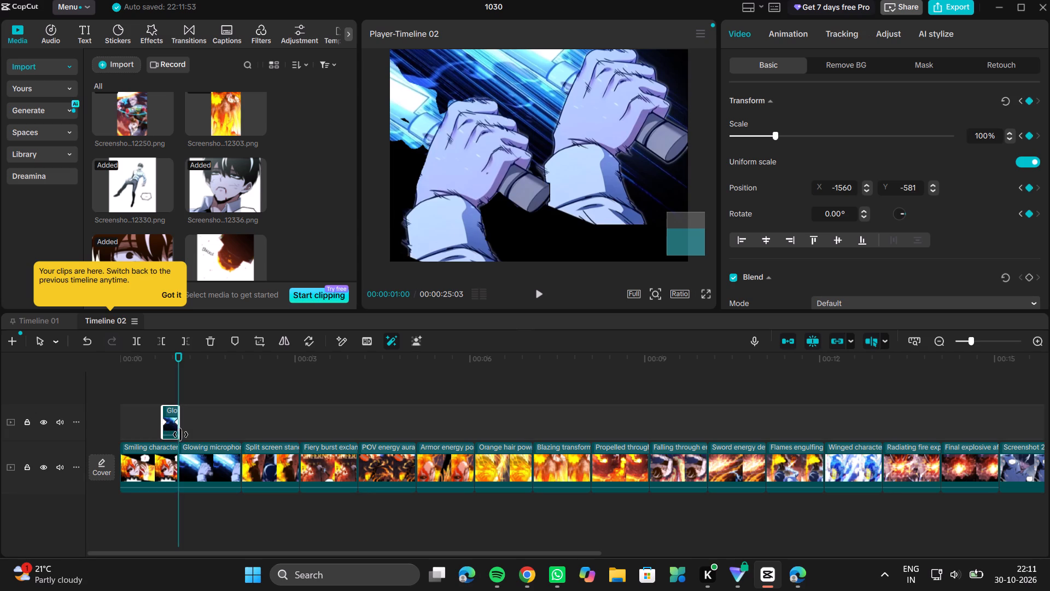
left_click_drag(180, 434, 186, 434)
Trim the start of the second main-track clip until the whole timeline lasts 00:00:24:41.
left_click(185, 456)
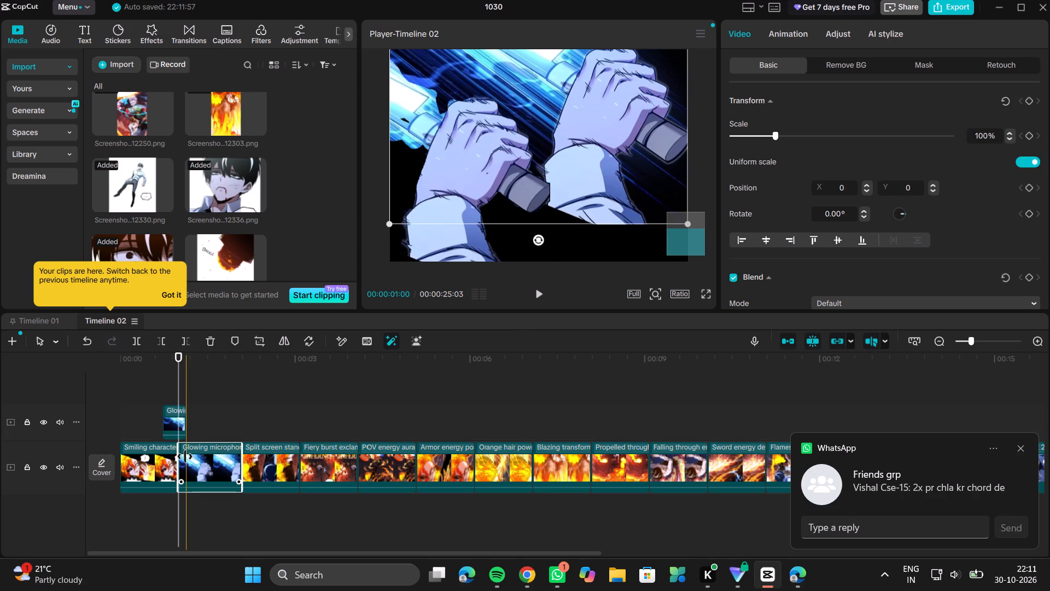
left_click_drag(178, 467, 189, 467)
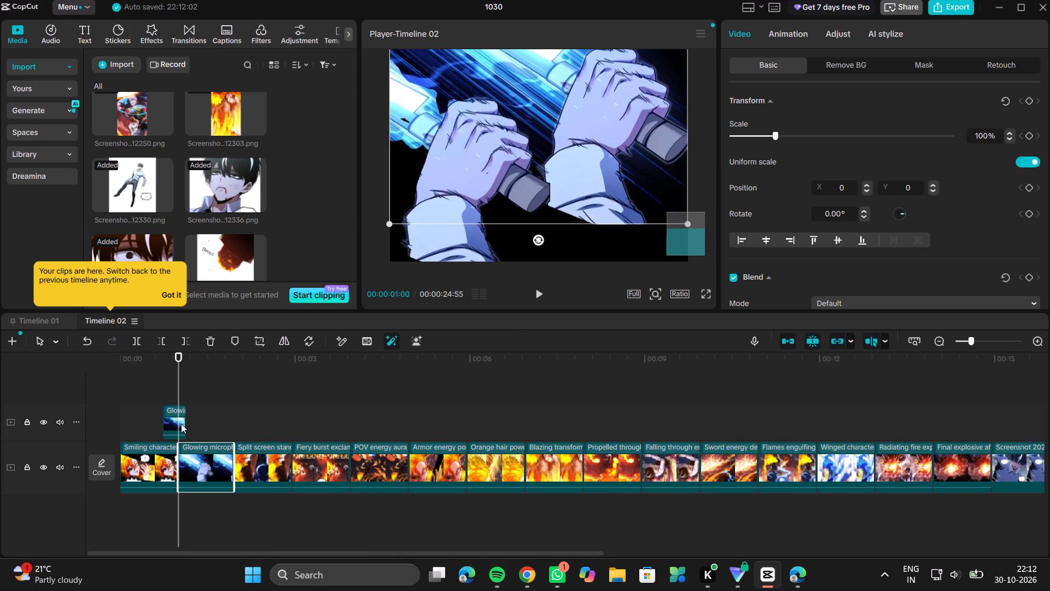
left_click(181, 424)
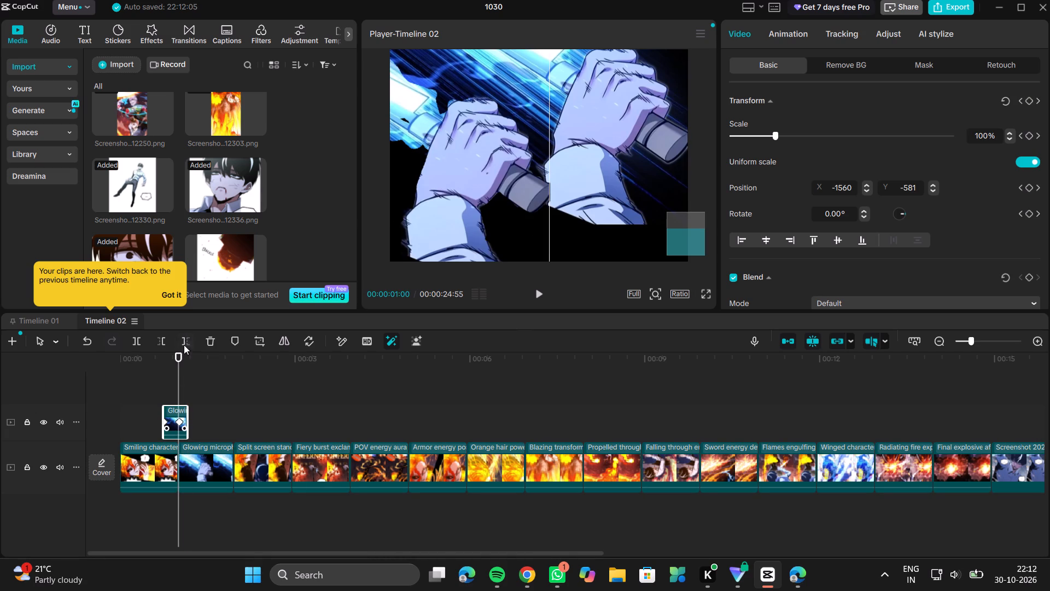
left_click_drag(177, 358, 178, 360)
left_click_drag(178, 360, 177, 362)
left_click_drag(177, 362, 192, 360)
left_click(218, 477)
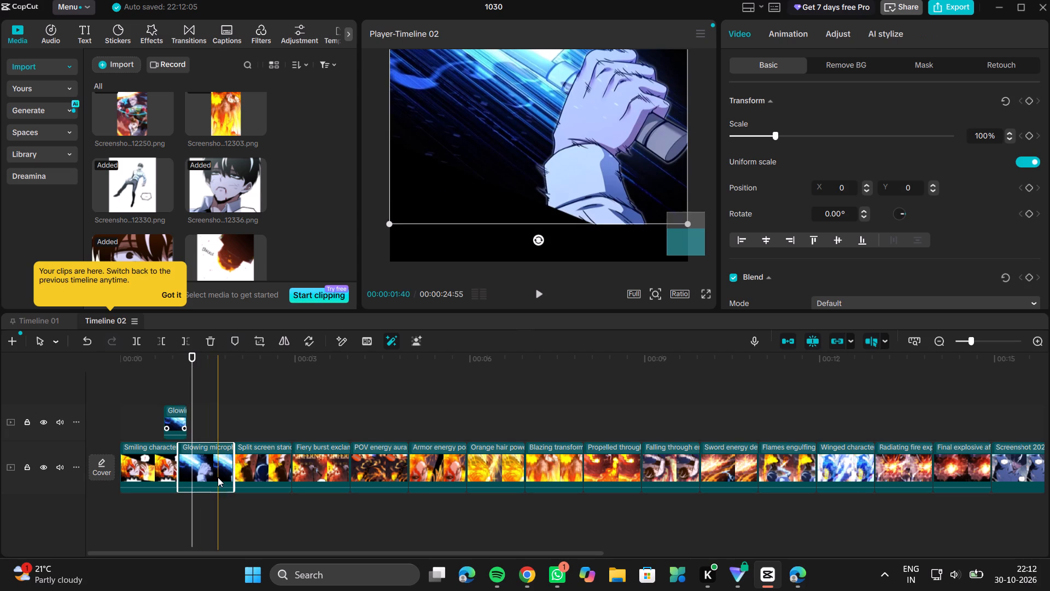
left_click_drag(181, 466, 185, 466)
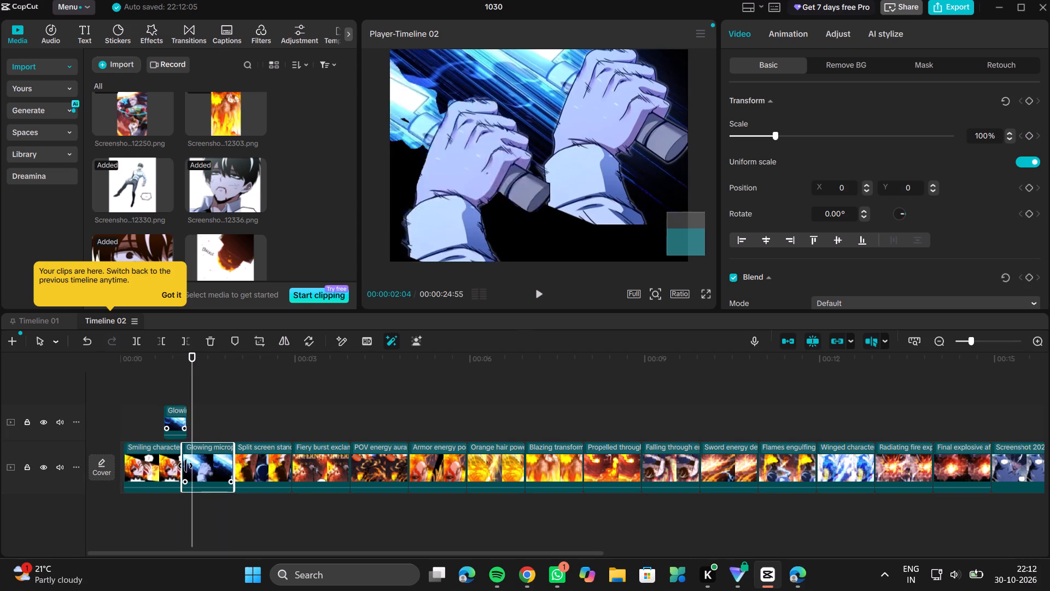
left_click_drag(185, 466, 196, 467)
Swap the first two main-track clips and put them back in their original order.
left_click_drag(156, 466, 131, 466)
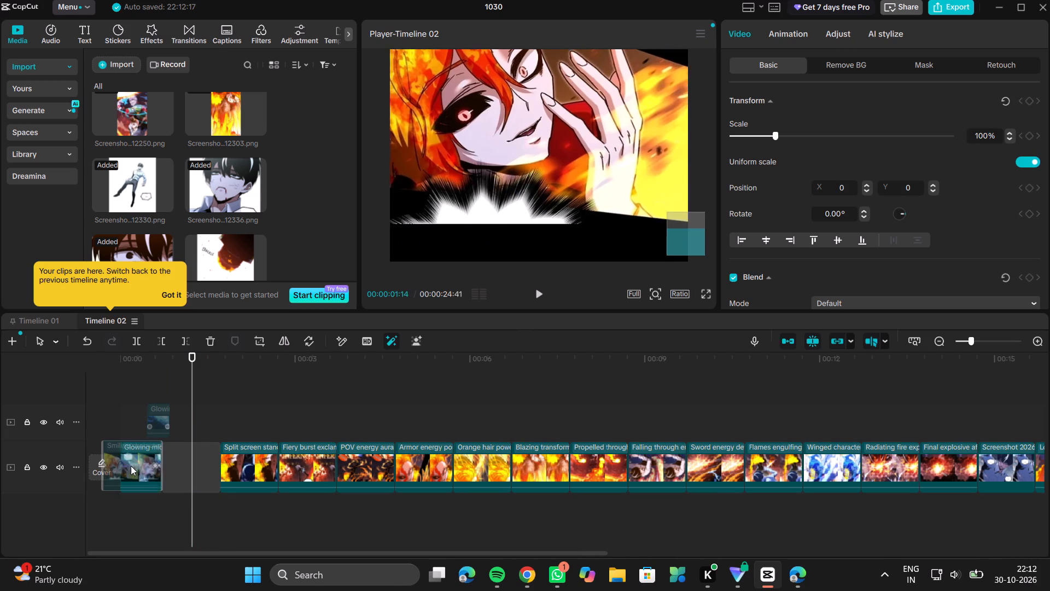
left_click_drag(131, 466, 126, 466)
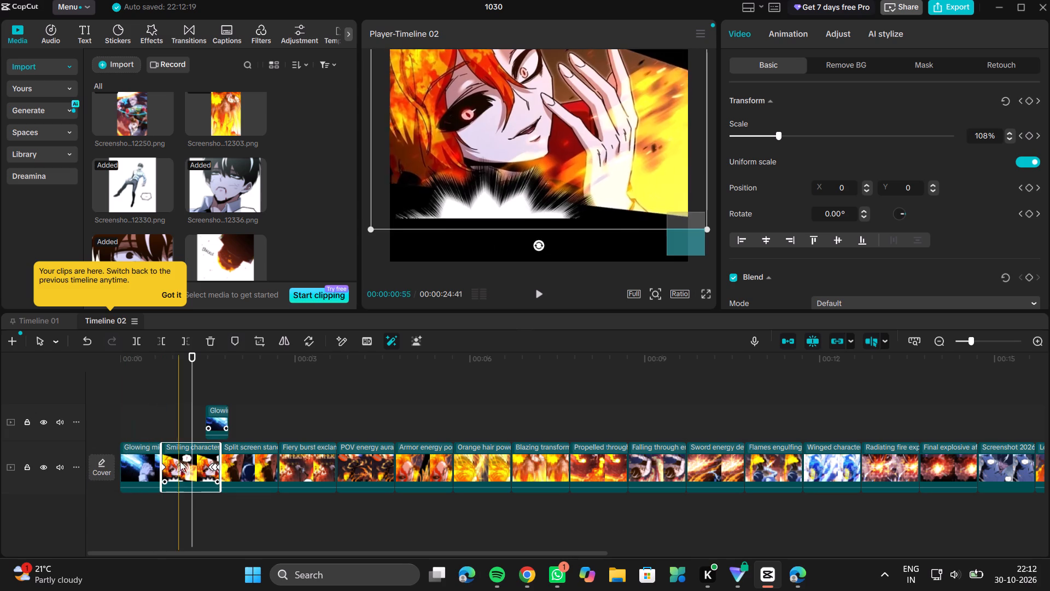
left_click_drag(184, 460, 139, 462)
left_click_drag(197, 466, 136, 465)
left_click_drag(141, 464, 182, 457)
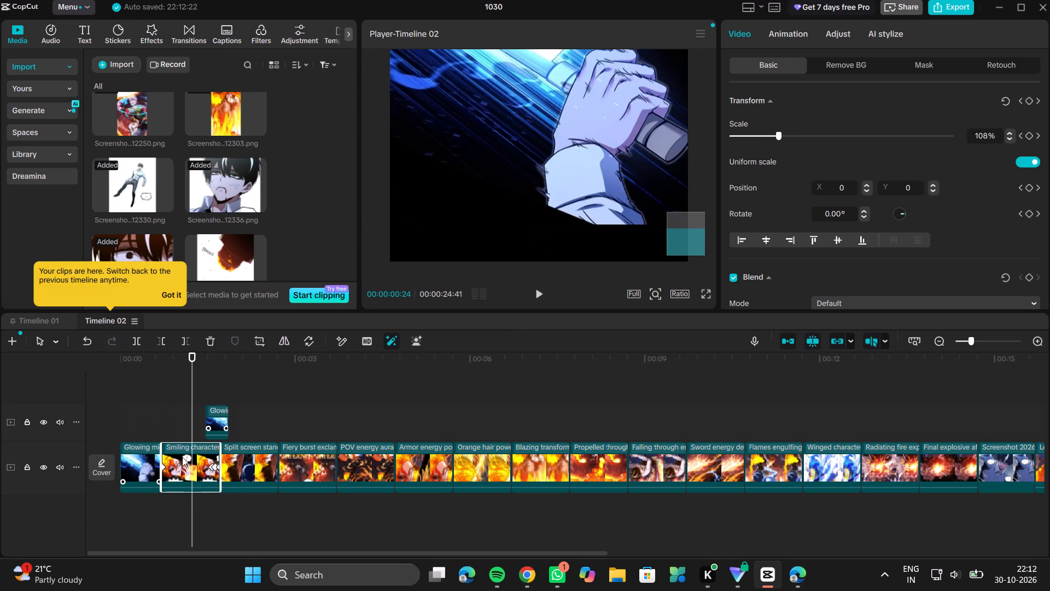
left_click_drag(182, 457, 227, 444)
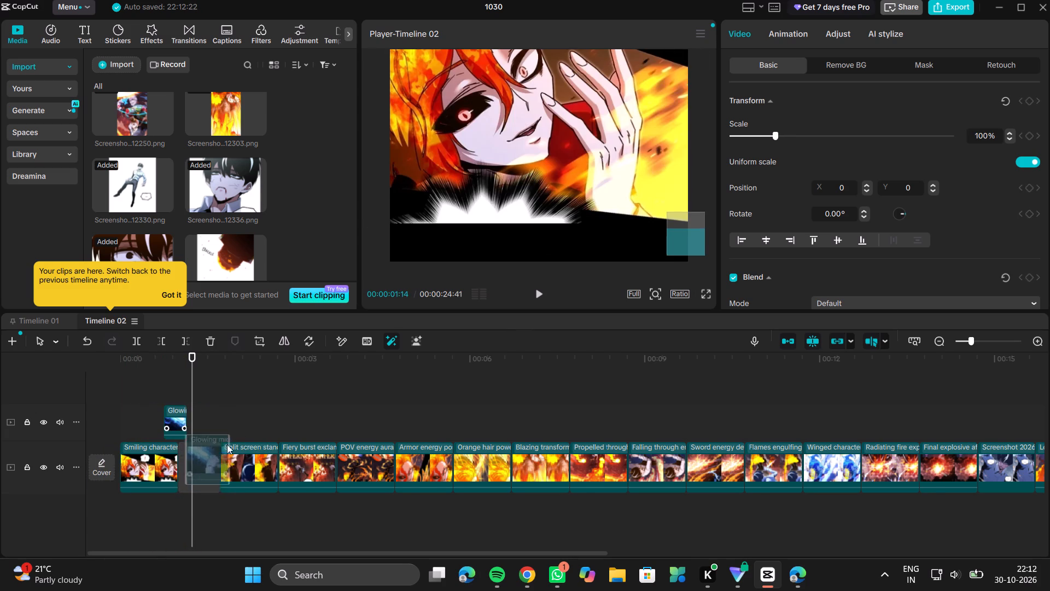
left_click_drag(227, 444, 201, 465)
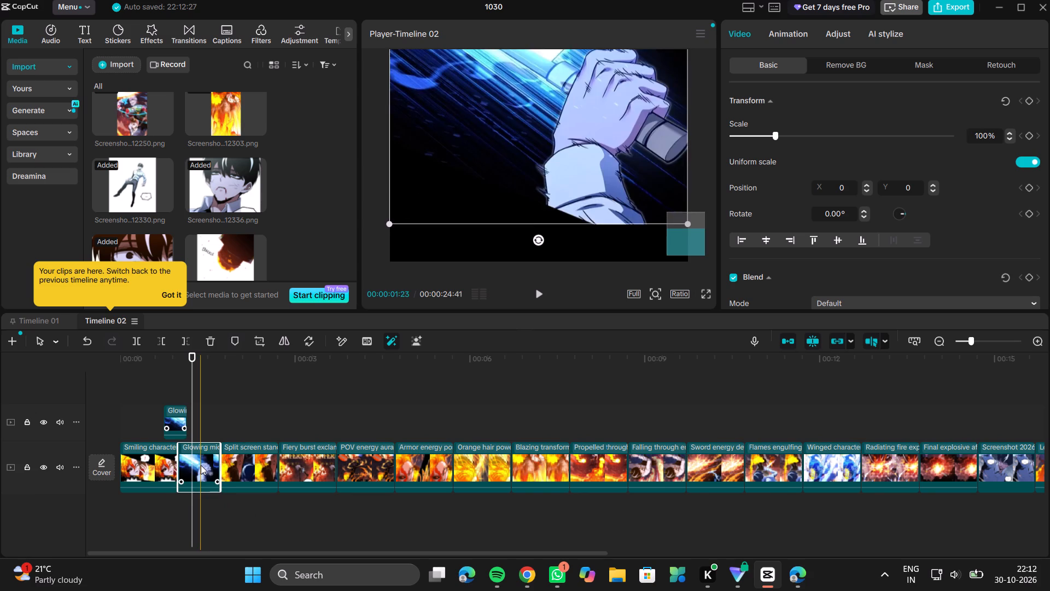
Trim one more frame off the start of the second main-track clip.
scroll(236, 515, "up", 2, "ctrl")
scroll(236, 515, "right", 4)
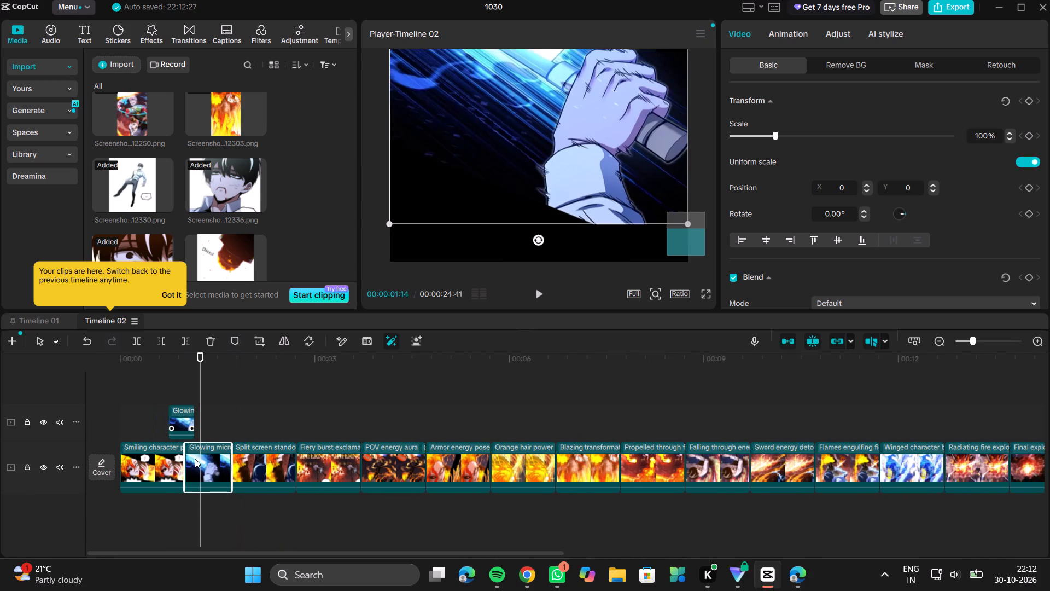
left_click(185, 461)
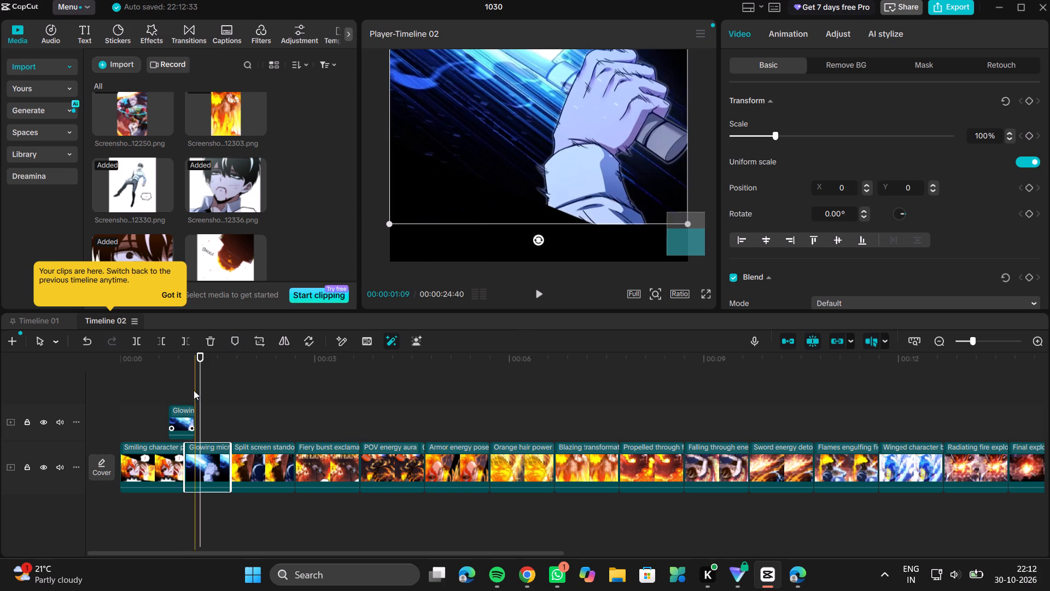
Select the overlay clip and add a Transform keyframe at its end, 00:00:01:09.
left_click_drag(201, 354, 183, 355)
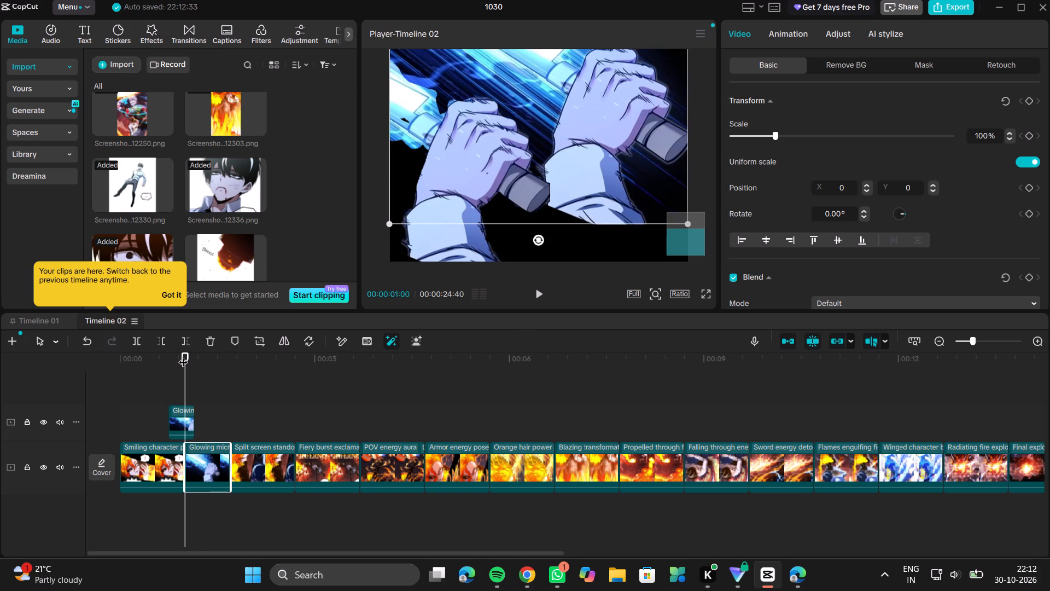
left_click(190, 412)
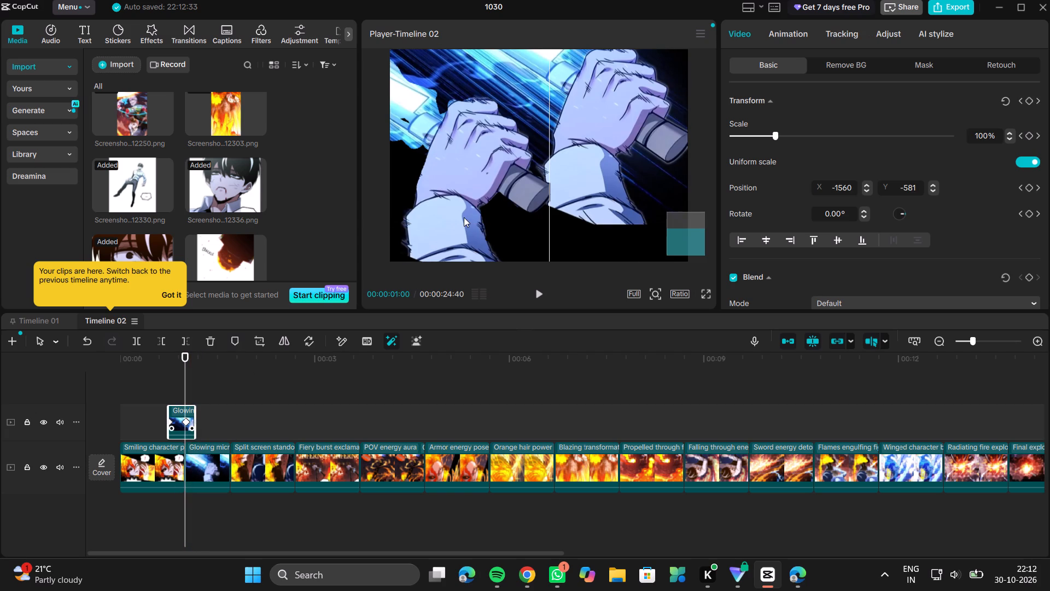
left_click(464, 215)
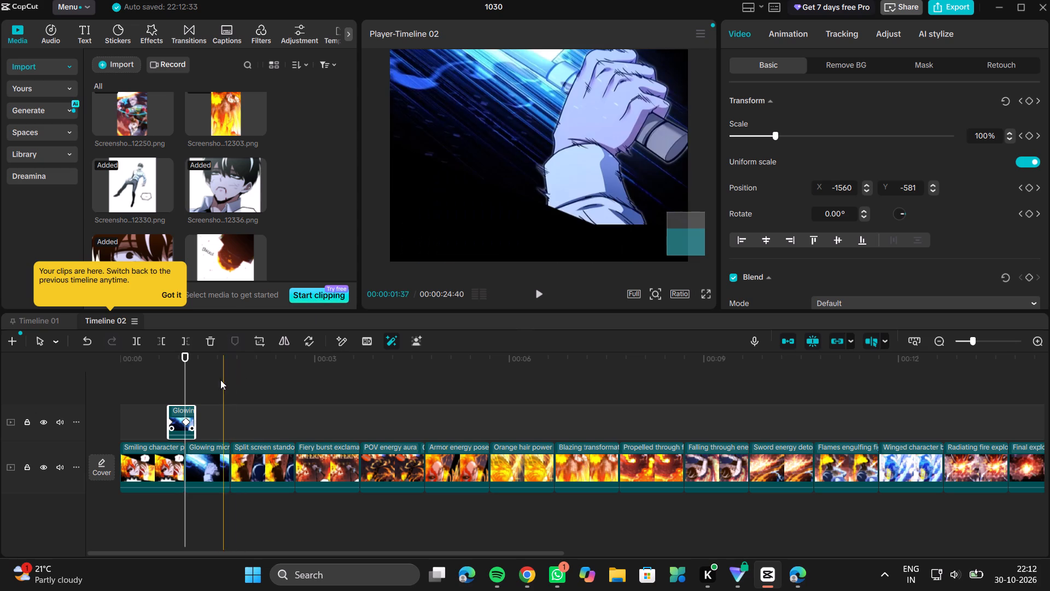
left_click_drag(183, 358, 193, 360)
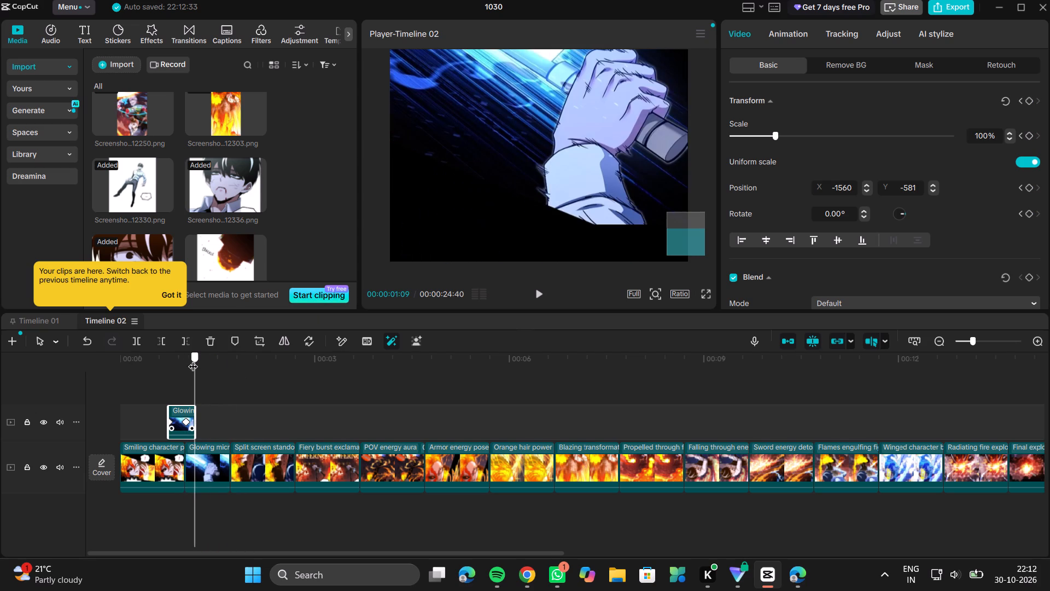
left_click_drag(193, 360, 194, 360)
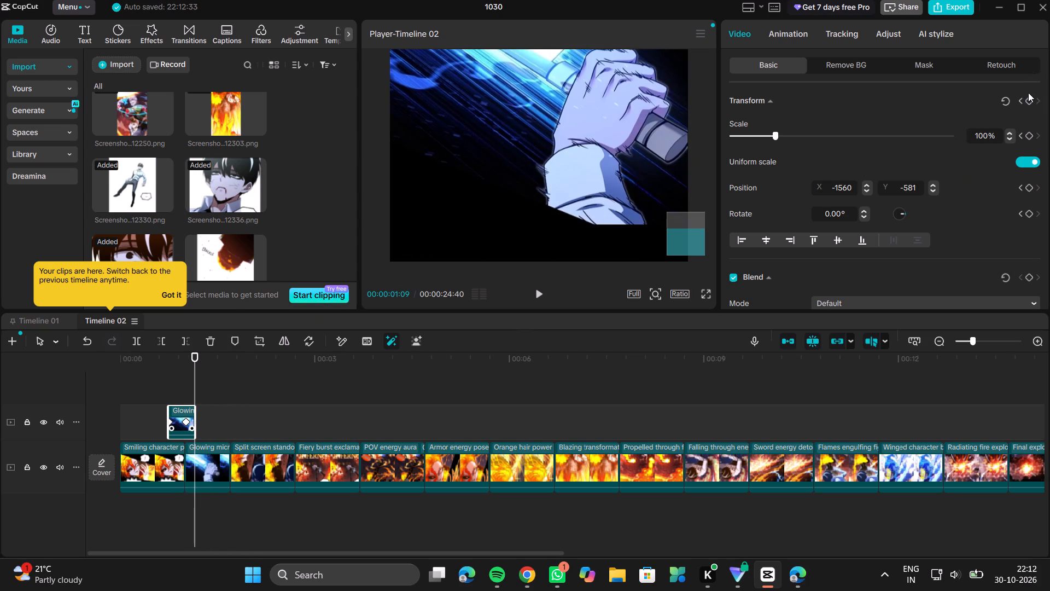
left_click(1028, 98)
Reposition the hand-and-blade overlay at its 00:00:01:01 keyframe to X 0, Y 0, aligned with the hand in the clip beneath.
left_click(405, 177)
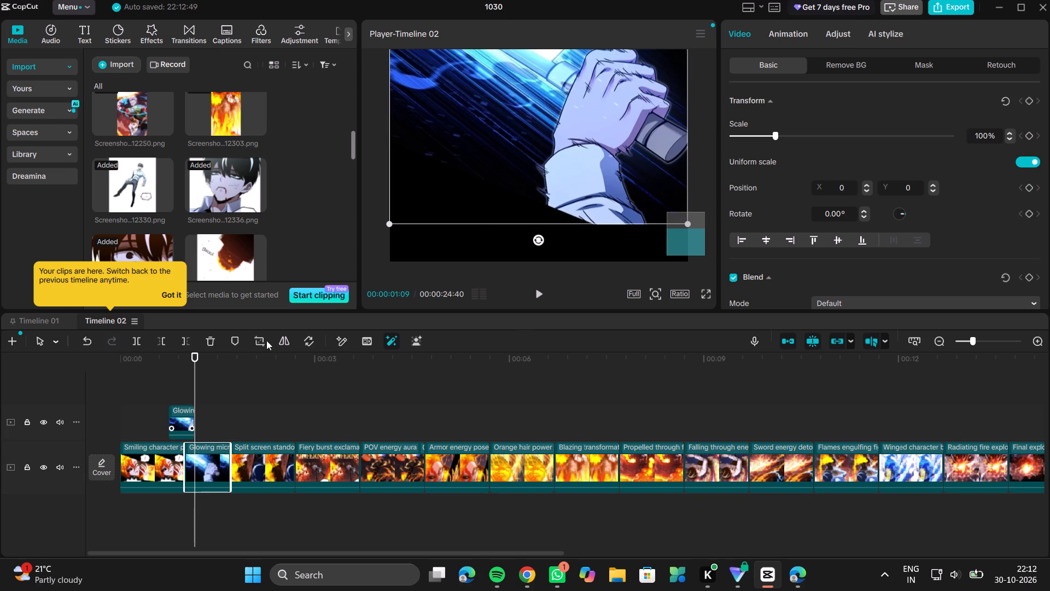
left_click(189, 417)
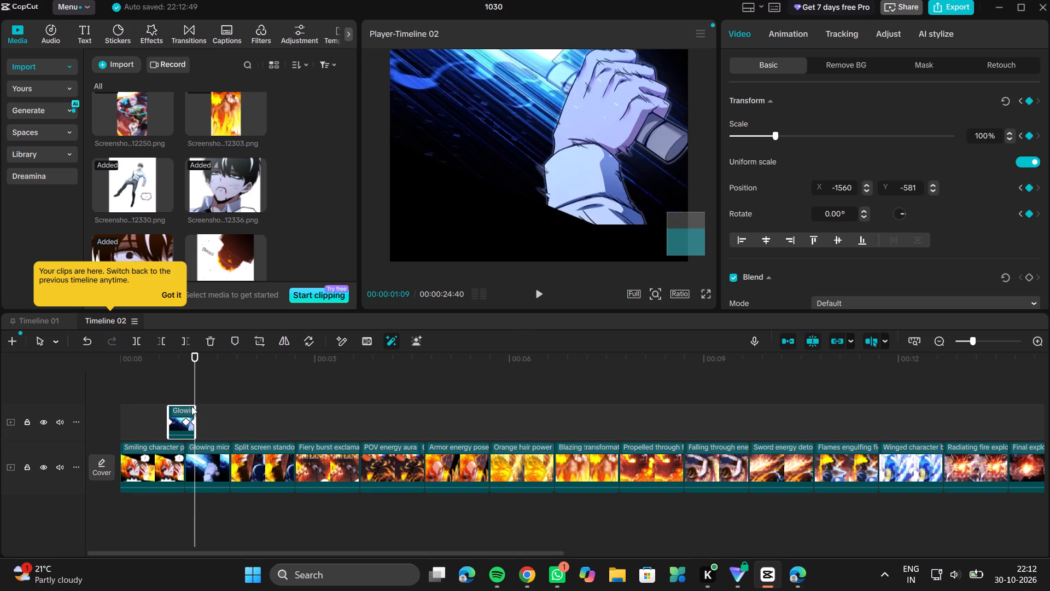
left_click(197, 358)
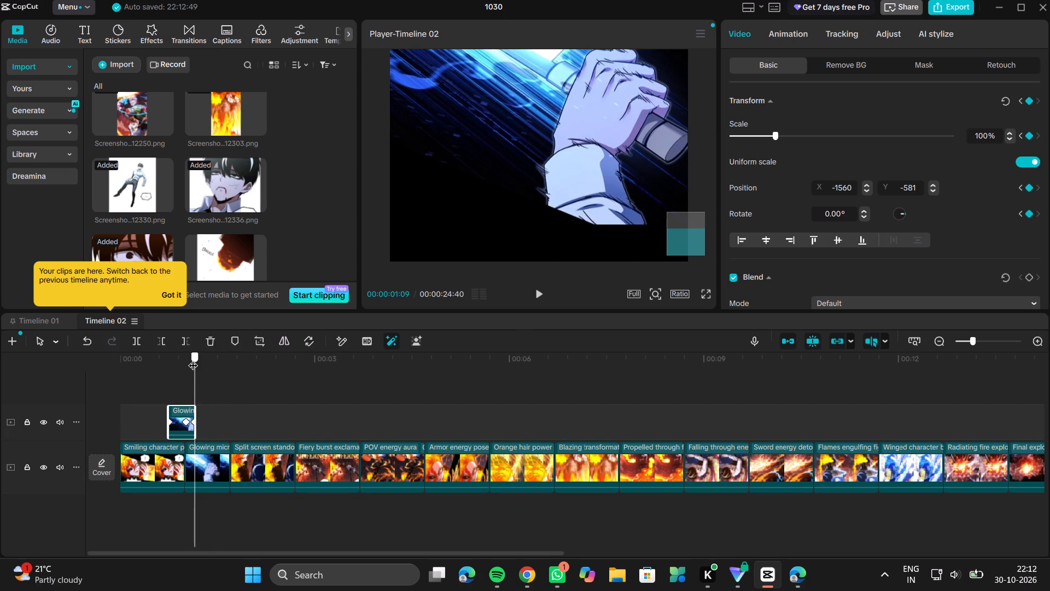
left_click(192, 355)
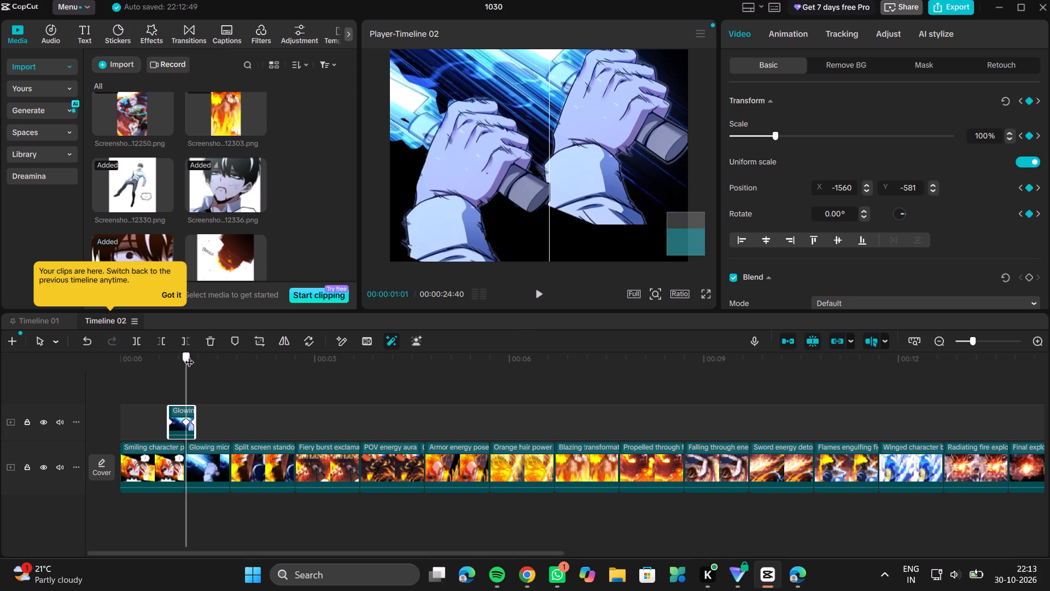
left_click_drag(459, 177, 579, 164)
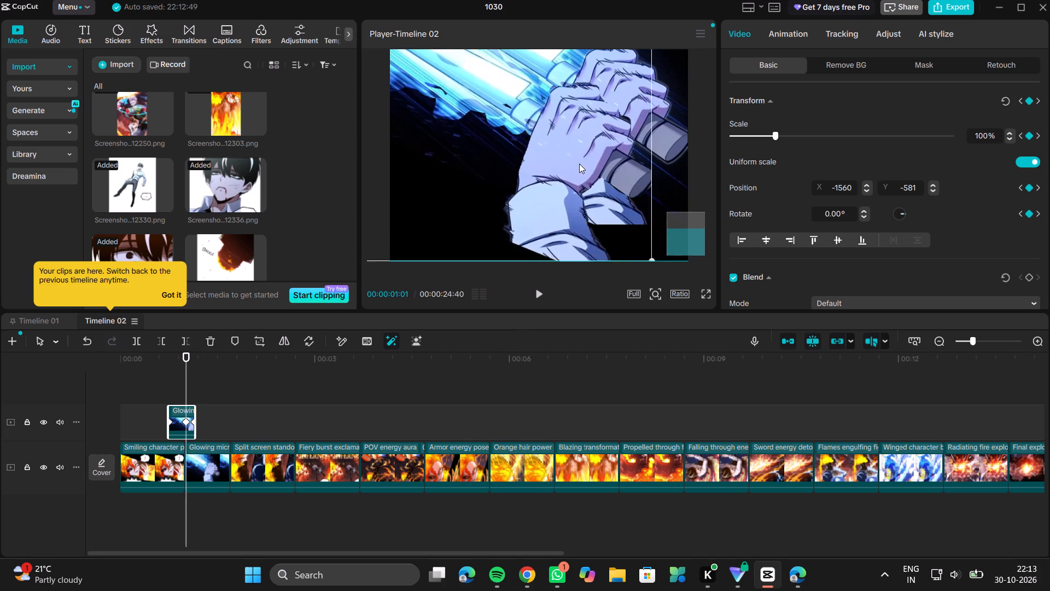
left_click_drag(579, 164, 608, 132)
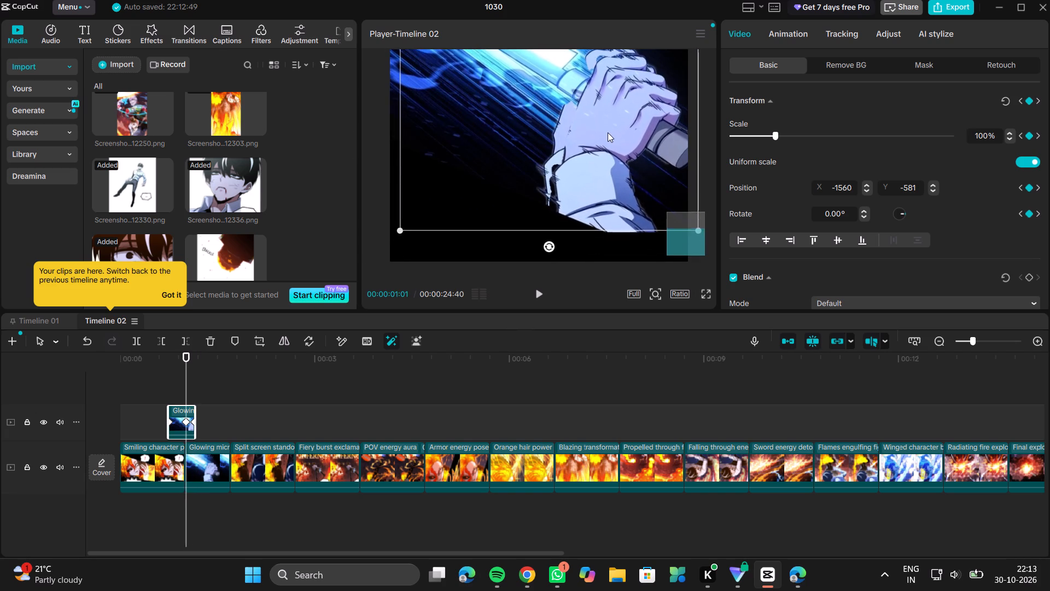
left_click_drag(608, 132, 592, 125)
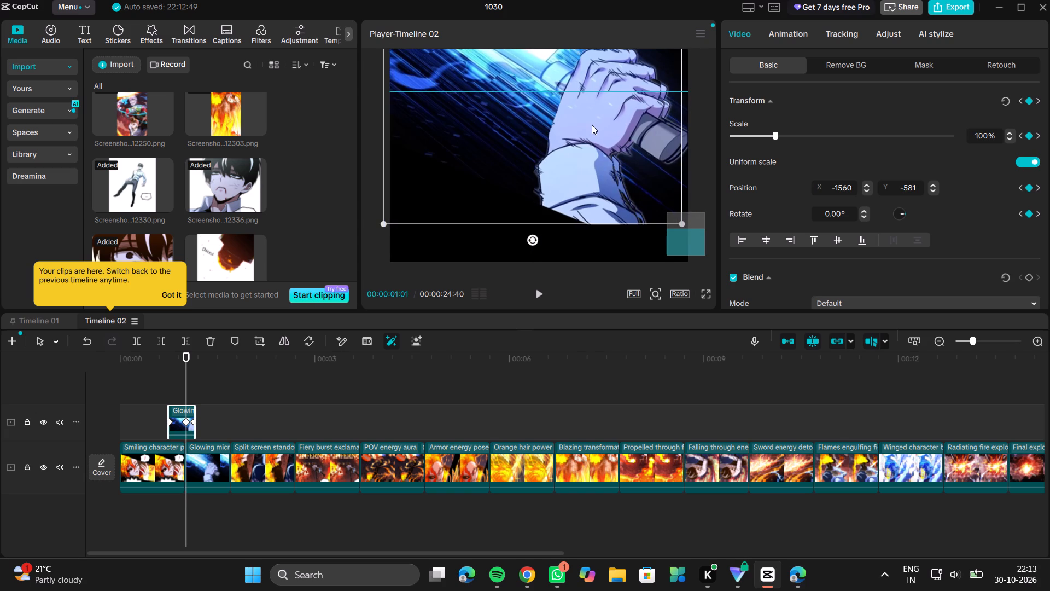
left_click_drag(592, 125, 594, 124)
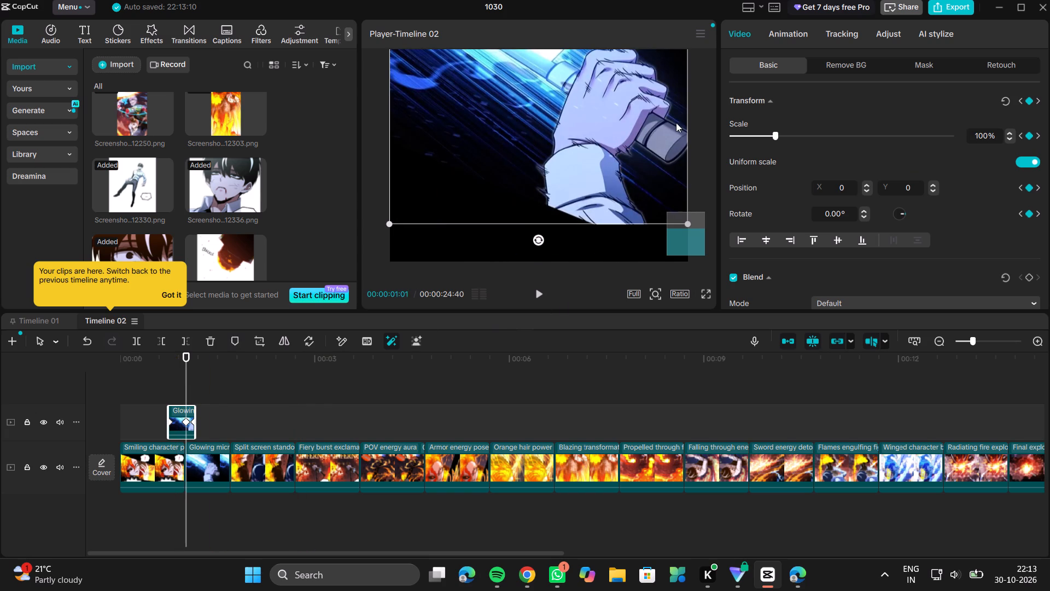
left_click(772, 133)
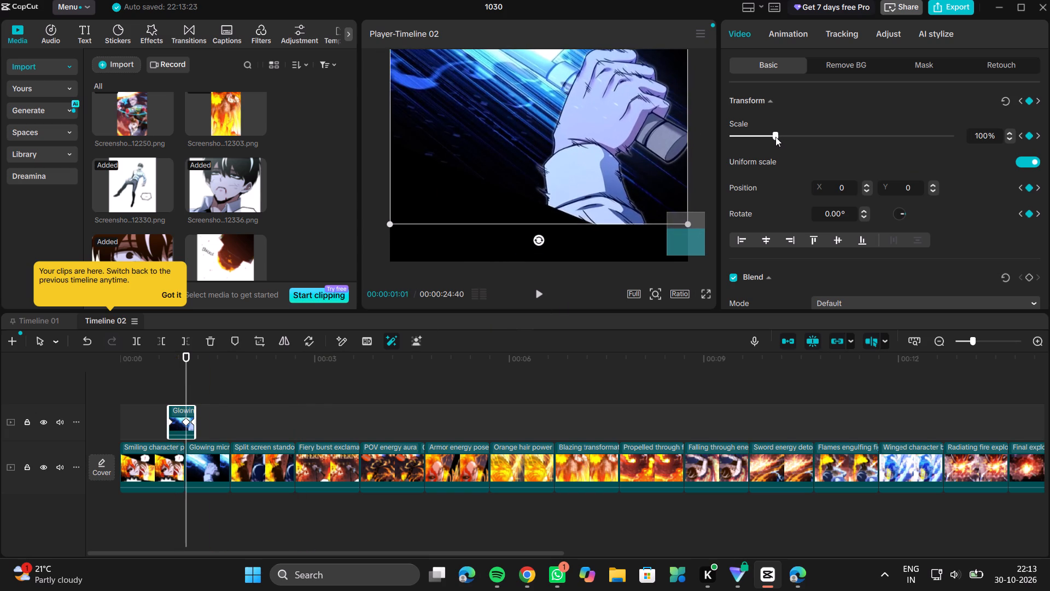
Play the timeline from the beginning to review the overlay transition and the clips that follow.
left_click(121, 387)
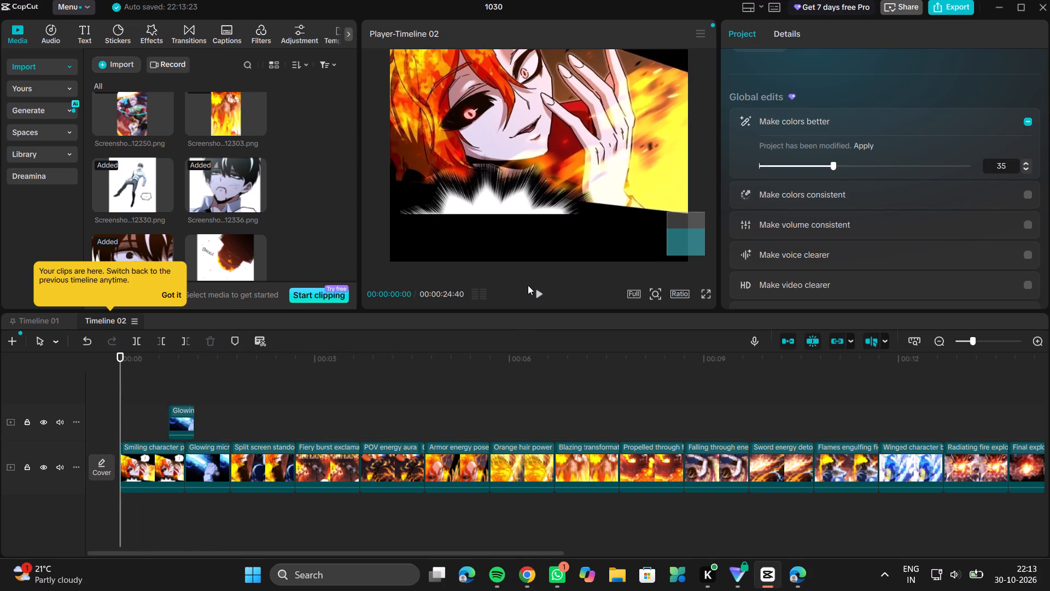
left_click(533, 287)
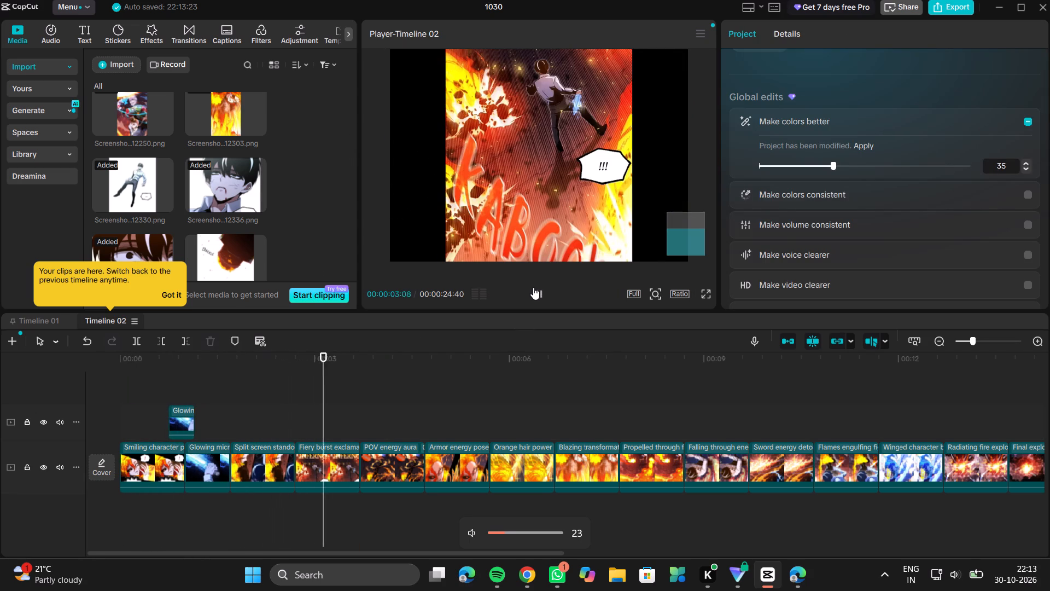
left_click(533, 287)
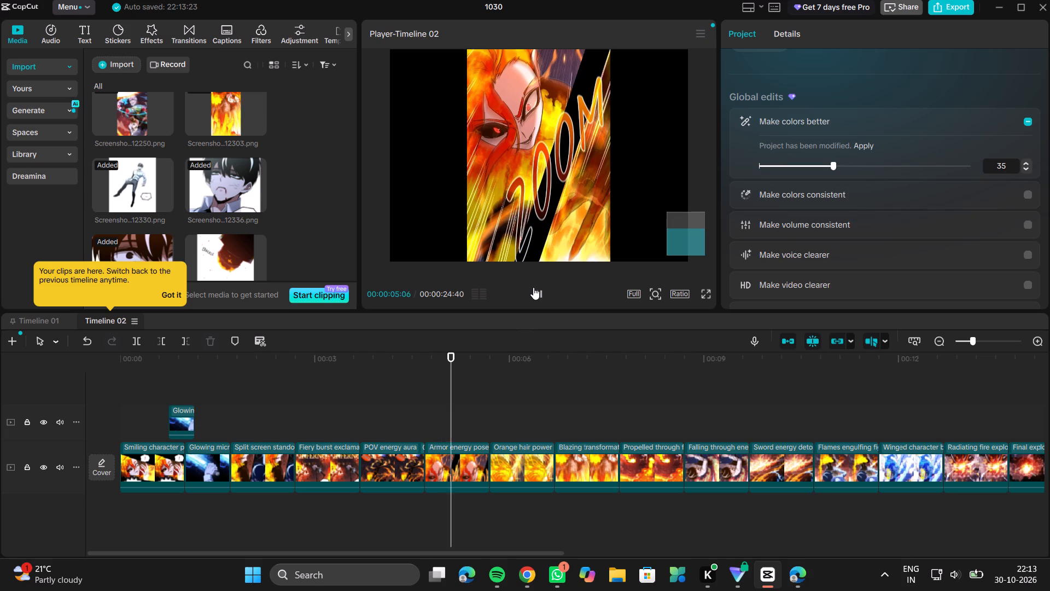
Delete the hand-and-blade overlay clip above the main track.
right_click(185, 420)
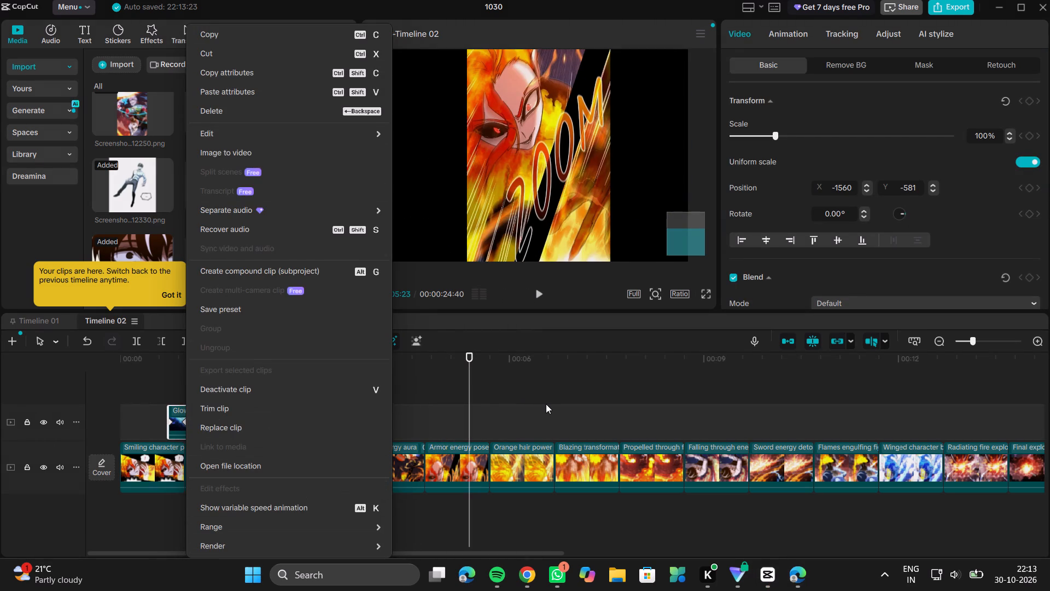
key("BackSpace")
left_click(570, 395)
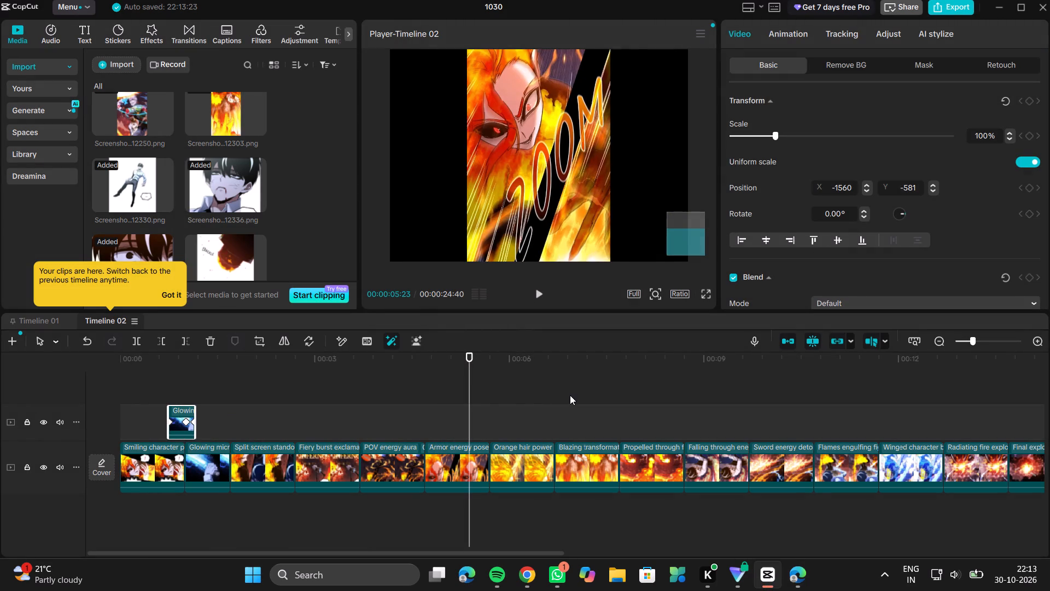
key("BackSpace")
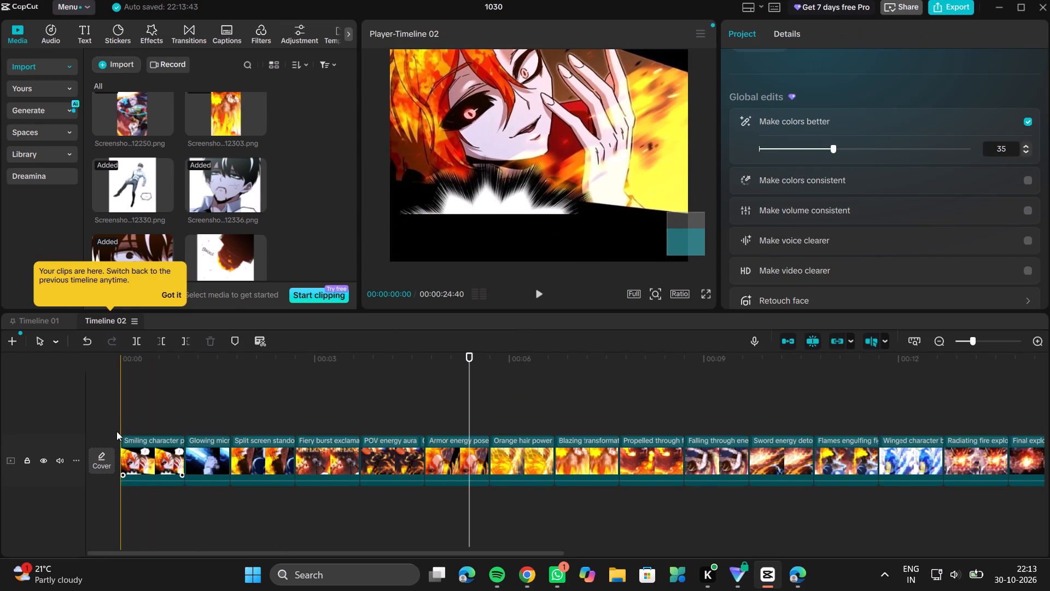
Open the project details and change the aspect ratio of Timeline 02 to 9:16.
left_click(116, 422)
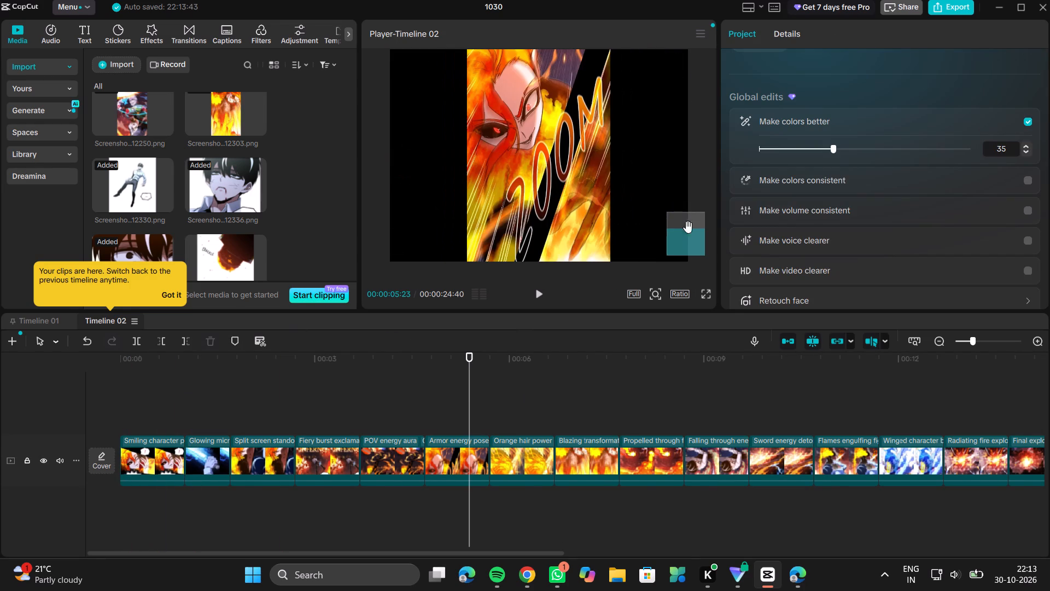
left_click(612, 272)
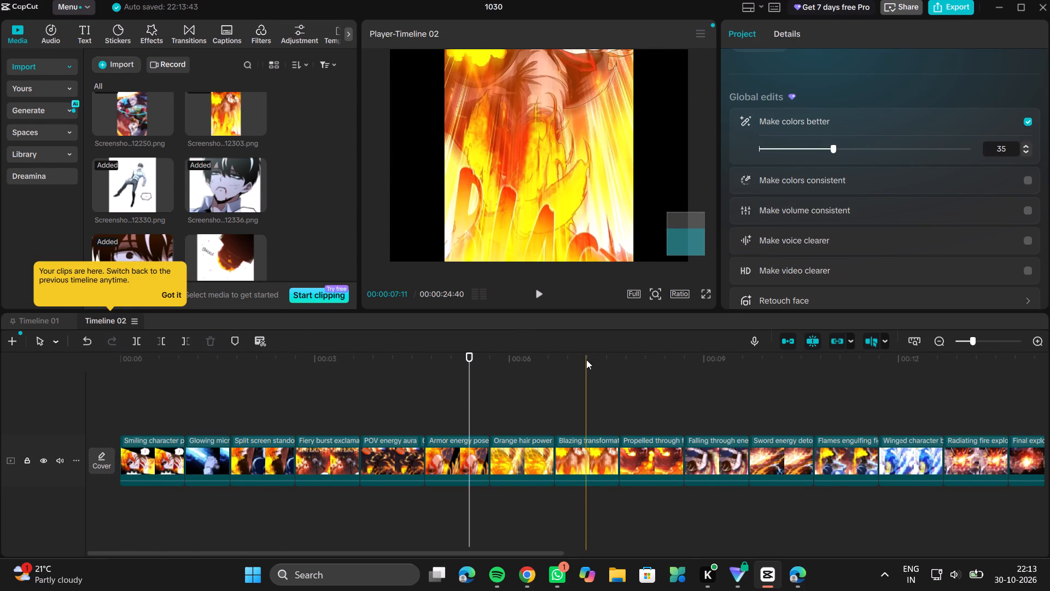
left_click(586, 363)
left_click(790, 33)
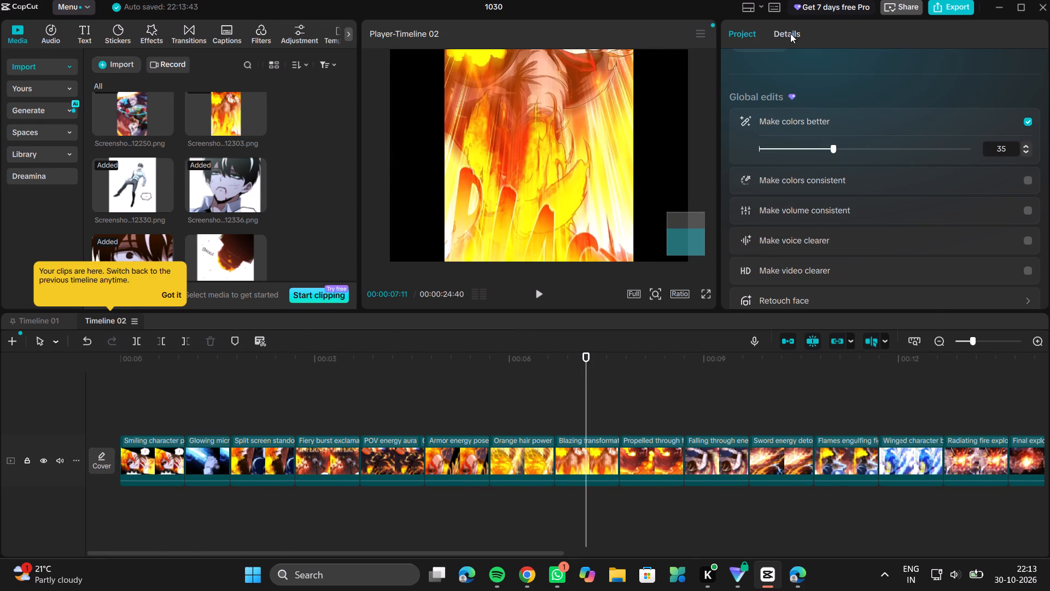
scroll(653, 296, "up", 2)
scroll(558, 172, "down", 4, "ctrl")
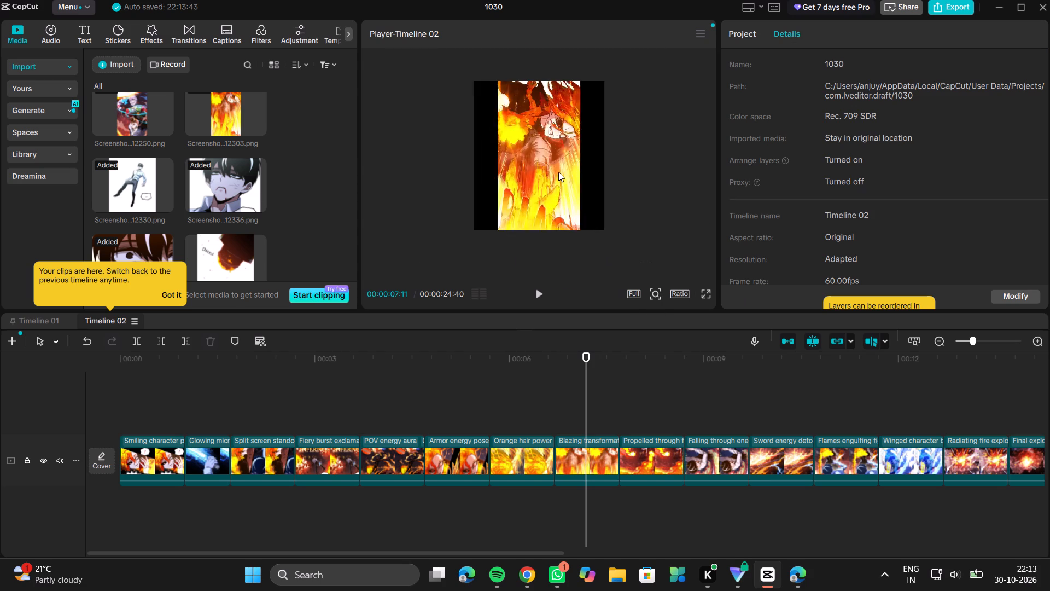
scroll(558, 172, "down", 2, "ctrl")
scroll(535, 164, "up", 4, "ctrl")
scroll(535, 164, "down", 2, "ctrl")
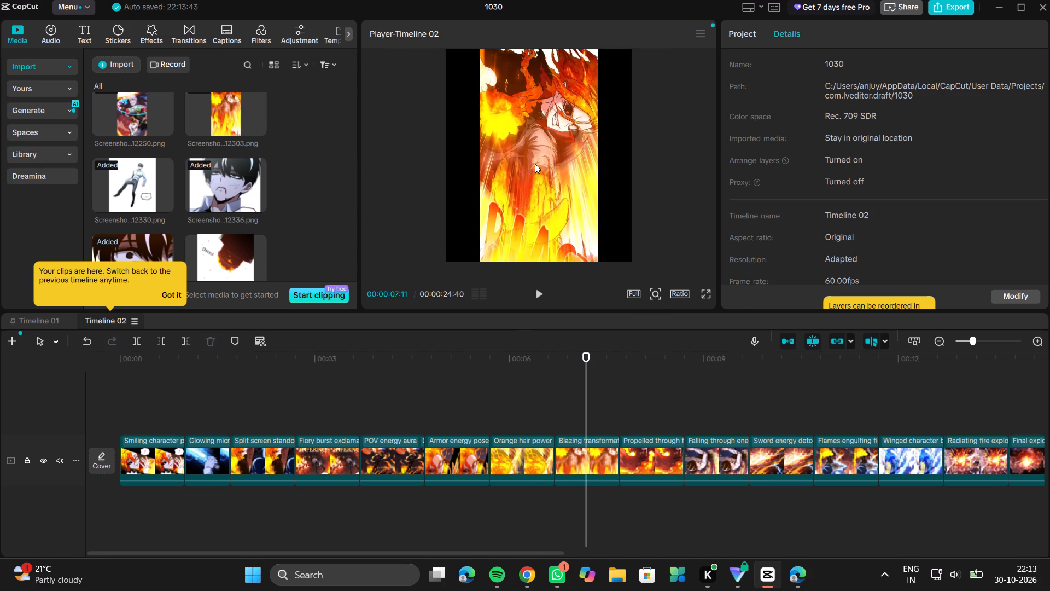
scroll(535, 164, "down", 2, "ctrl")
left_click(680, 294)
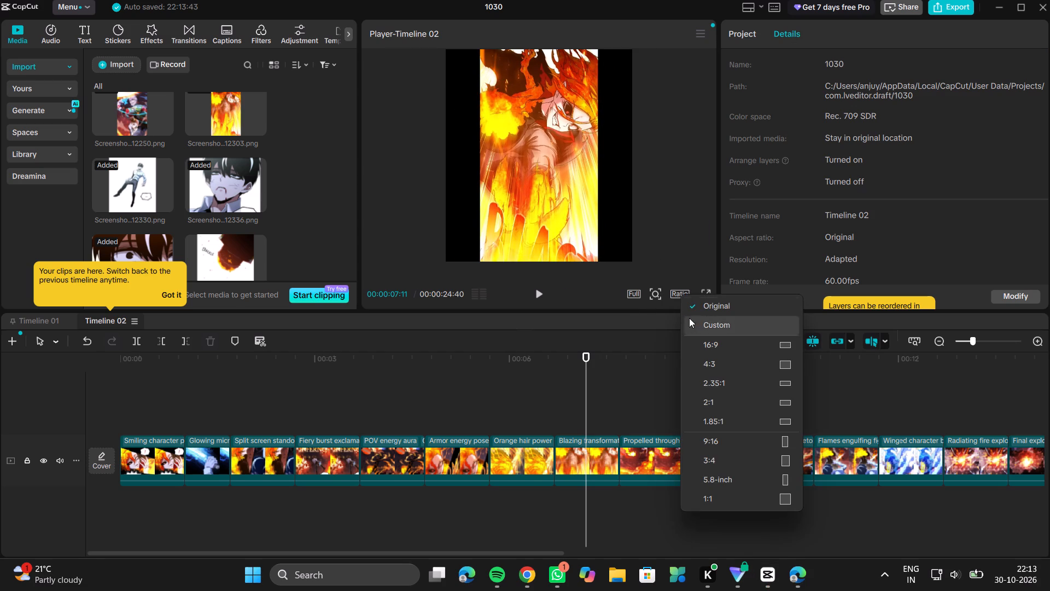
left_click(721, 440)
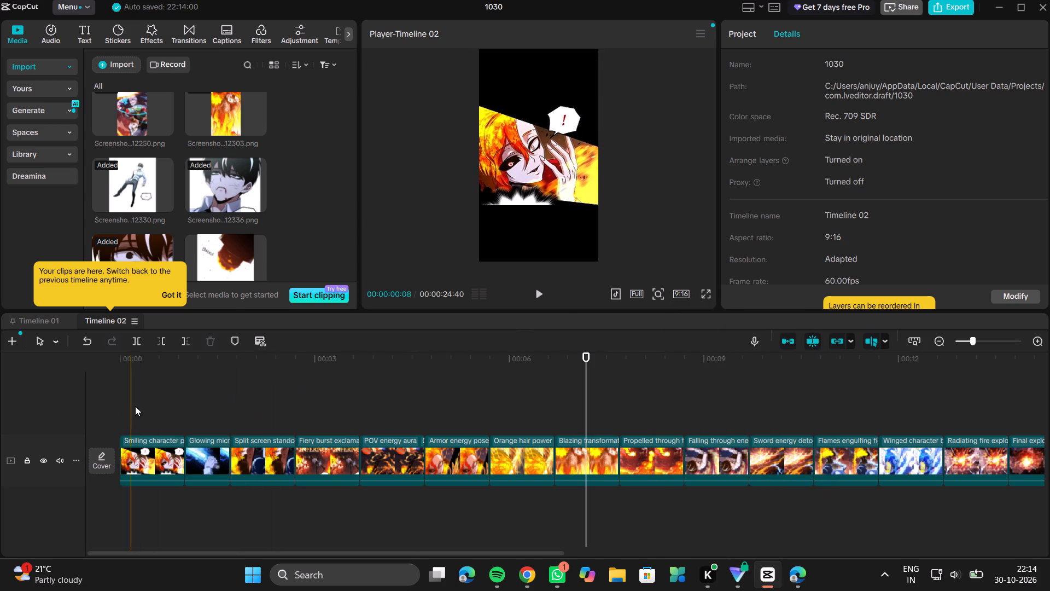
Return the playhead to the start of the timeline to preview the sequence in the 9:16 frame.
left_click(89, 398)
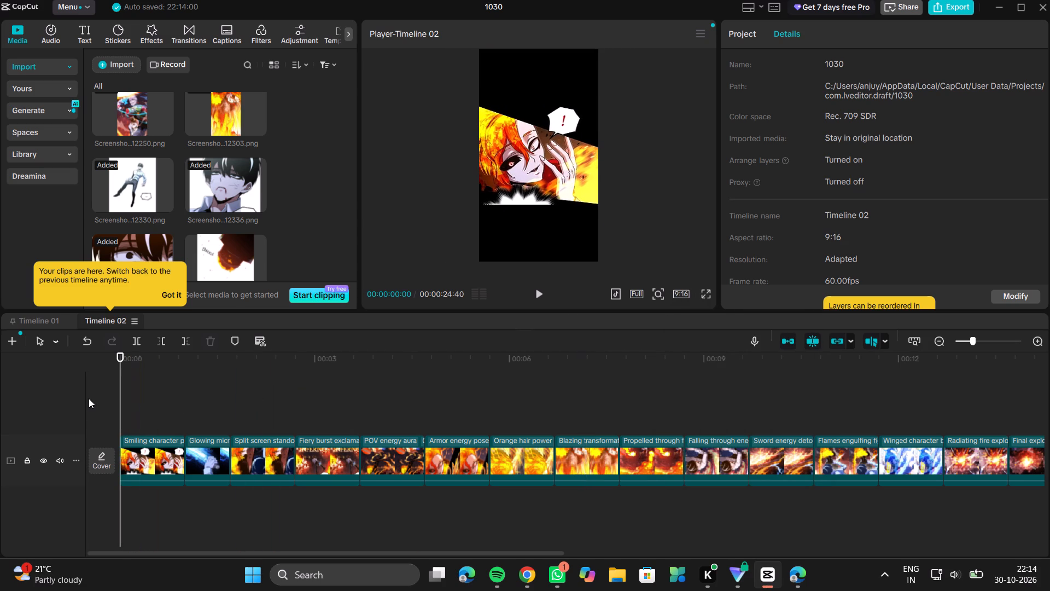
Play Timeline 02 from the beginning to review the full sequence in the 9:16 frame.
left_click(543, 294)
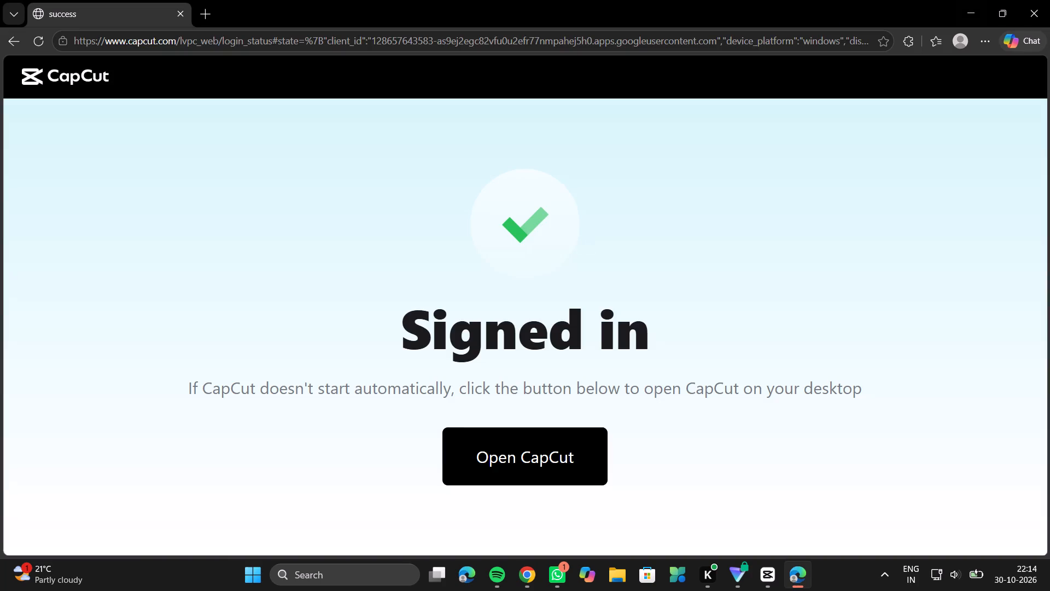
Close the Microsoft Edge window showing the CapCut sign-in page to get back to the editor.
left_click(1049, 0)
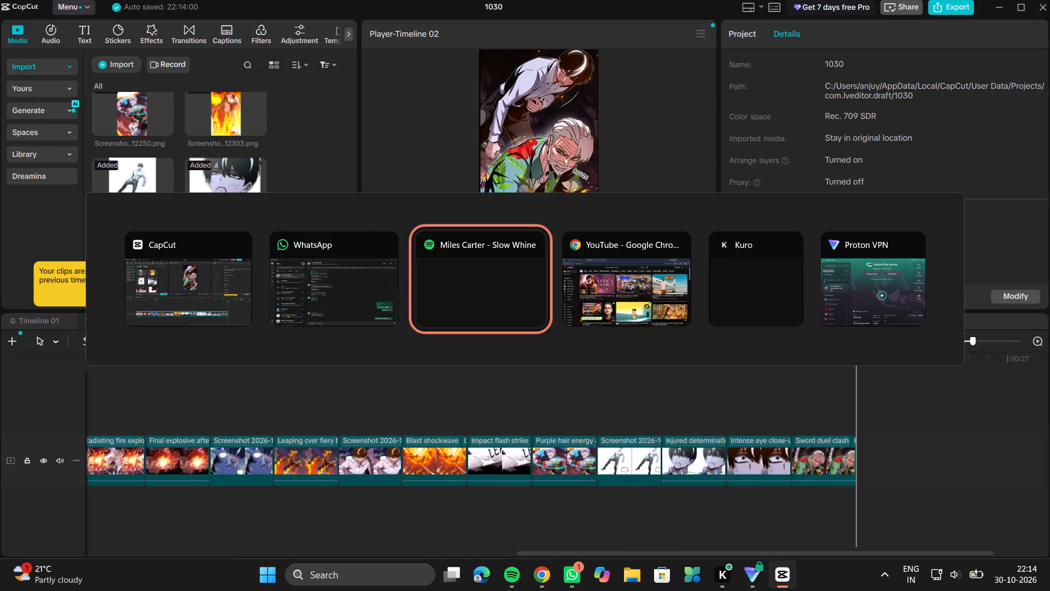